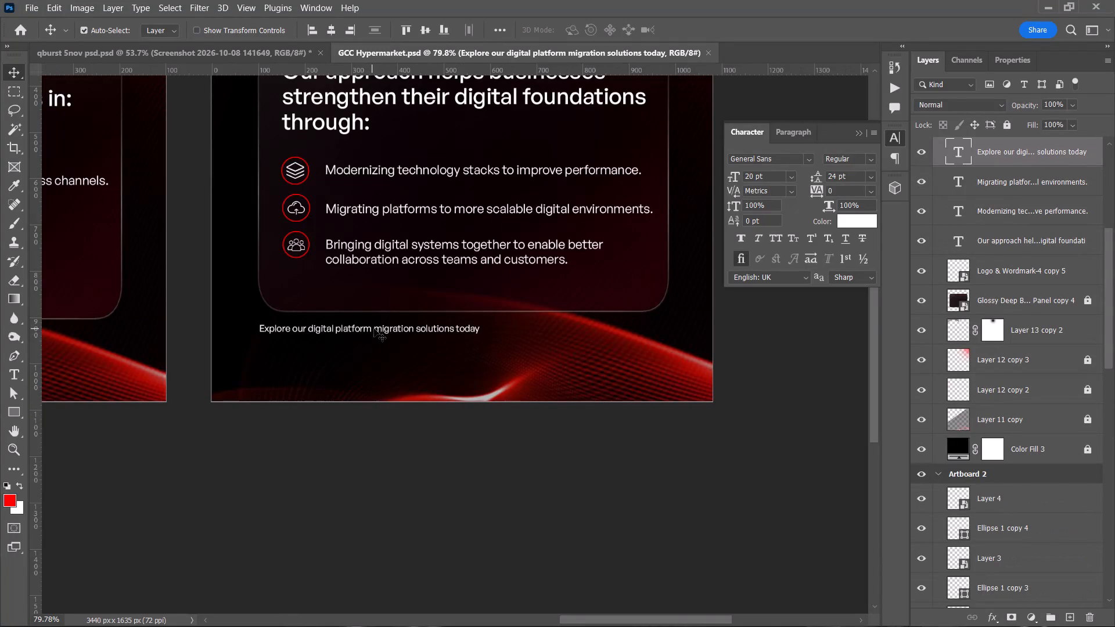
# Scale up the "Explore our digital platform migration solutions today" text by about a fifth, keeping its left edge aligned with the panel above.
pyautogui.hotkey('ctrl', 't')
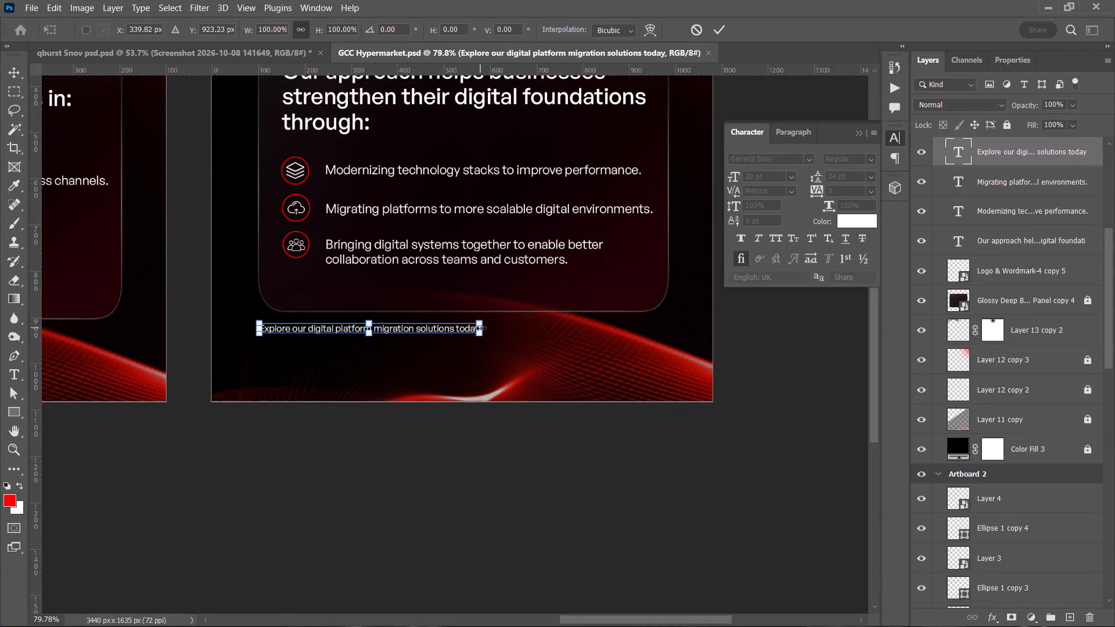
pyautogui.moveTo(481, 328); pyautogui.dragTo(530, 329)
pyautogui.click(715, 28)
pyautogui.click(506, 498)
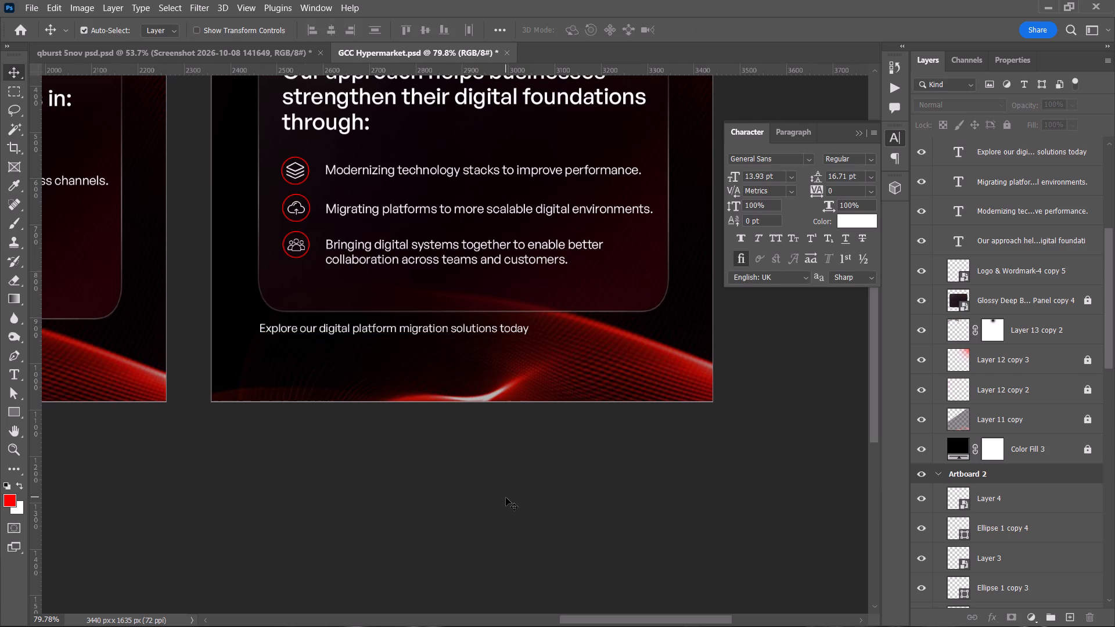
# Save the GCC Hypermarket document.
pyautogui.hotkey('ctrl', 's')
# In Artboard 1's body paragraph, break the line before "visibility" and join that word with "into inventory and orders".
pyautogui.keyDown('alt'); pyautogui.scroll(-2, 506, 498); pyautogui.keyUp('alt')
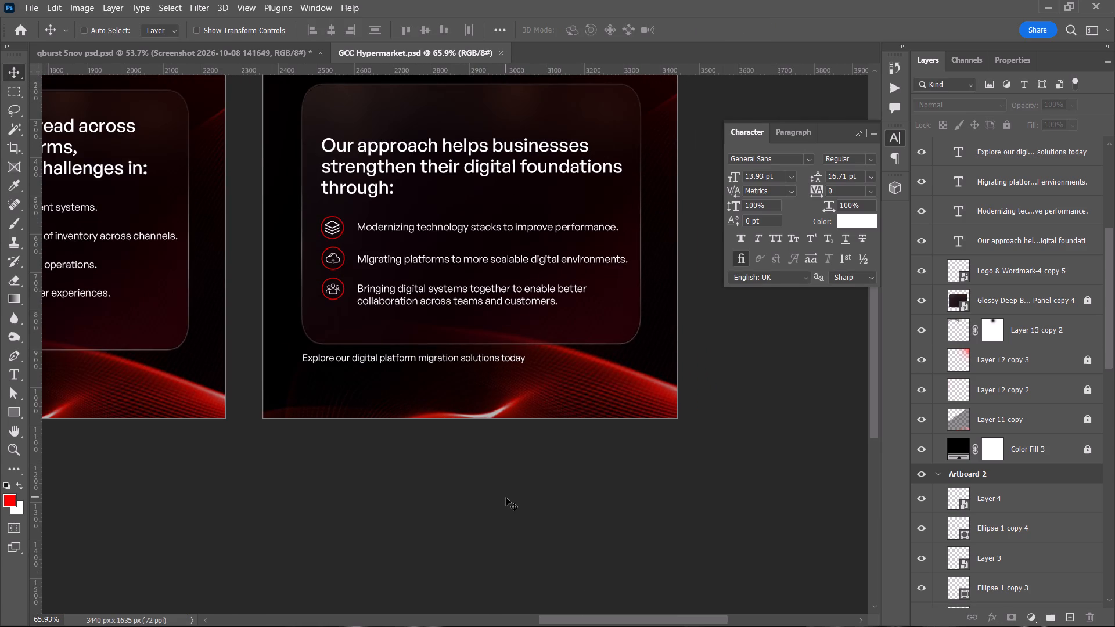
pyautogui.hotkey('ctrl', 'z')
pyautogui.hotkey('ctrl', 'shift', 'z')
pyautogui.press('space')
pyautogui.press('space')
pyautogui.press('space')
pyautogui.press('space')
pyautogui.press('space')
pyautogui.press('space')
pyautogui.press('space')
pyautogui.press('space')
pyautogui.press('space')
pyautogui.press('space')
pyautogui.press('space')
pyautogui.press('space')
pyautogui.press('space')
pyautogui.press('space')
pyautogui.press('space')
pyautogui.press('space')
pyautogui.press('space')
pyautogui.press('space')
pyautogui.press('space')
pyautogui.press('space')
pyautogui.moveTo(506, 498); pyautogui.dragTo(568, 493)
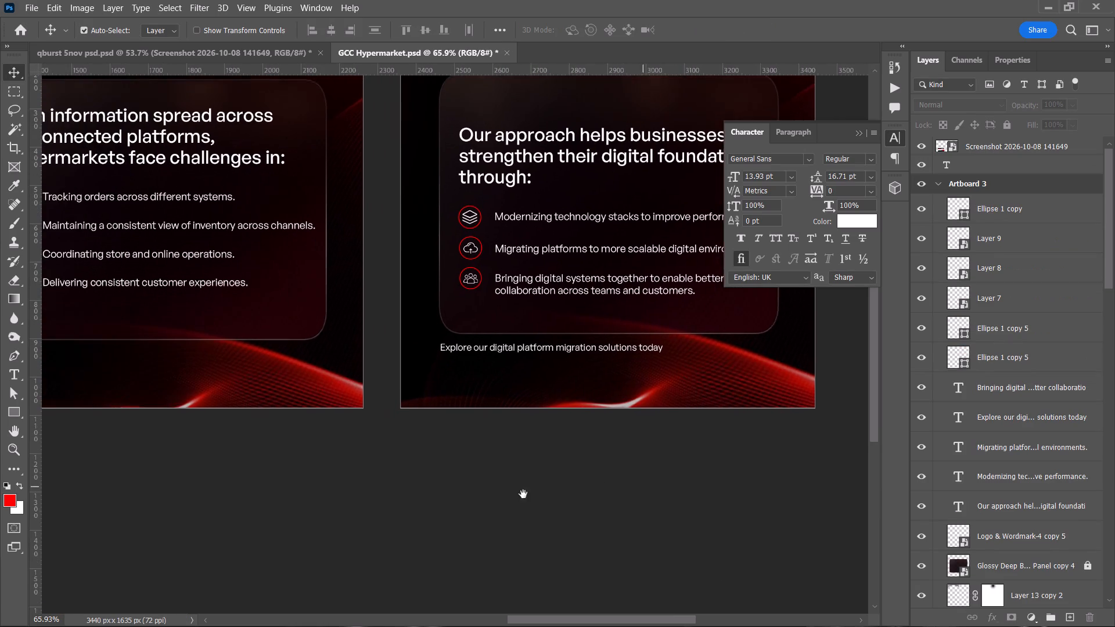
pyautogui.moveTo(301, 482); pyautogui.dragTo(454, 488)
pyautogui.moveTo(437, 493); pyautogui.dragTo(639, 521)
pyautogui.scroll(3, 246, 437)
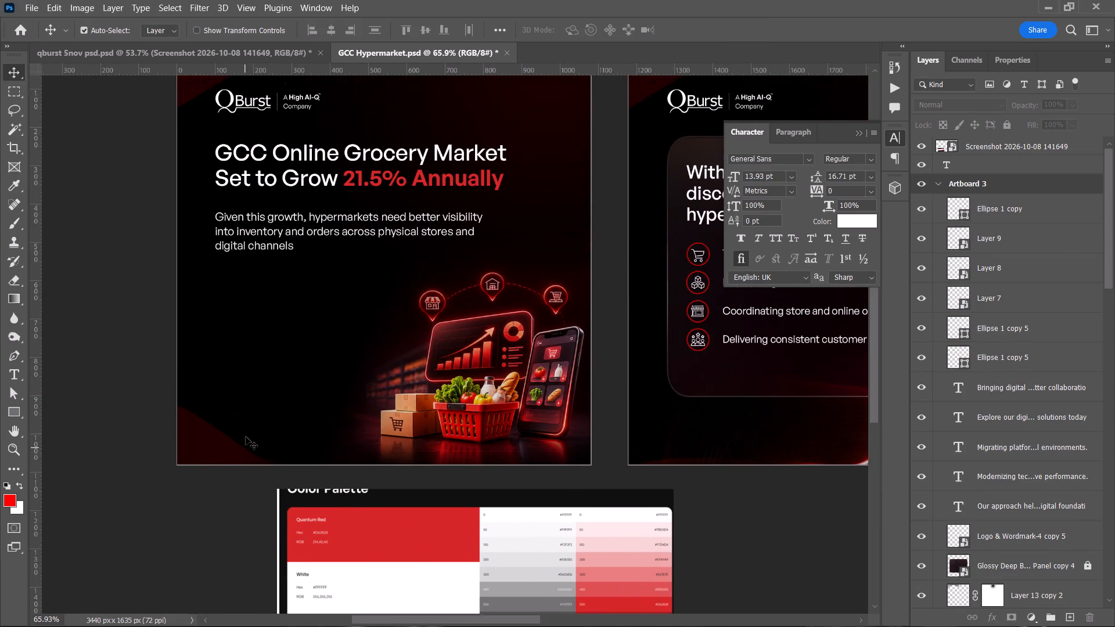
pyautogui.scroll(6, 246, 437)
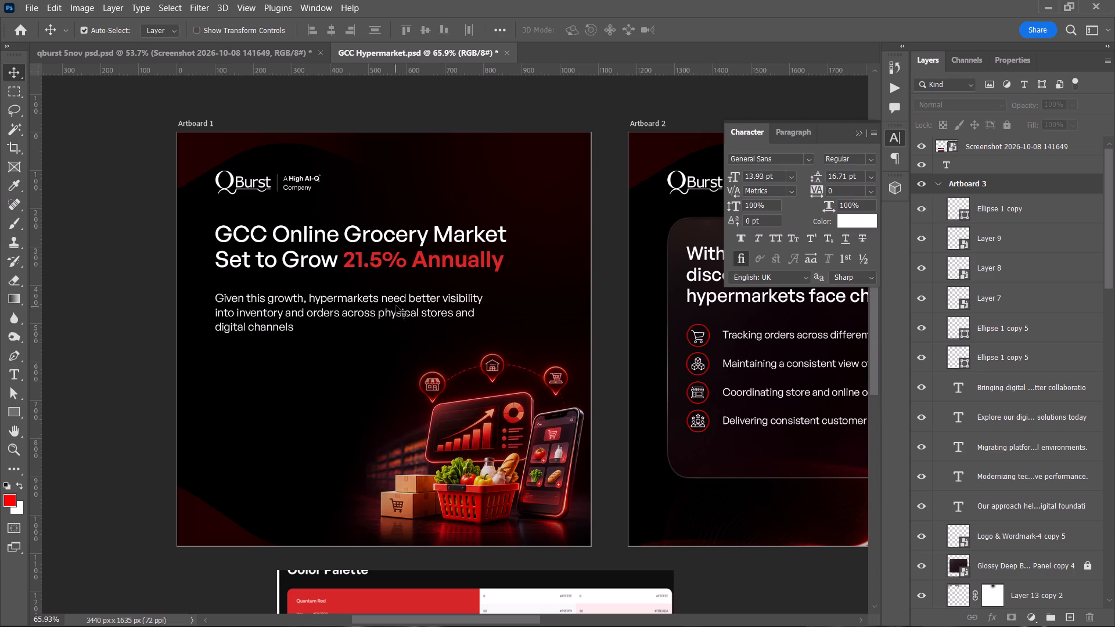
pyautogui.press('t')
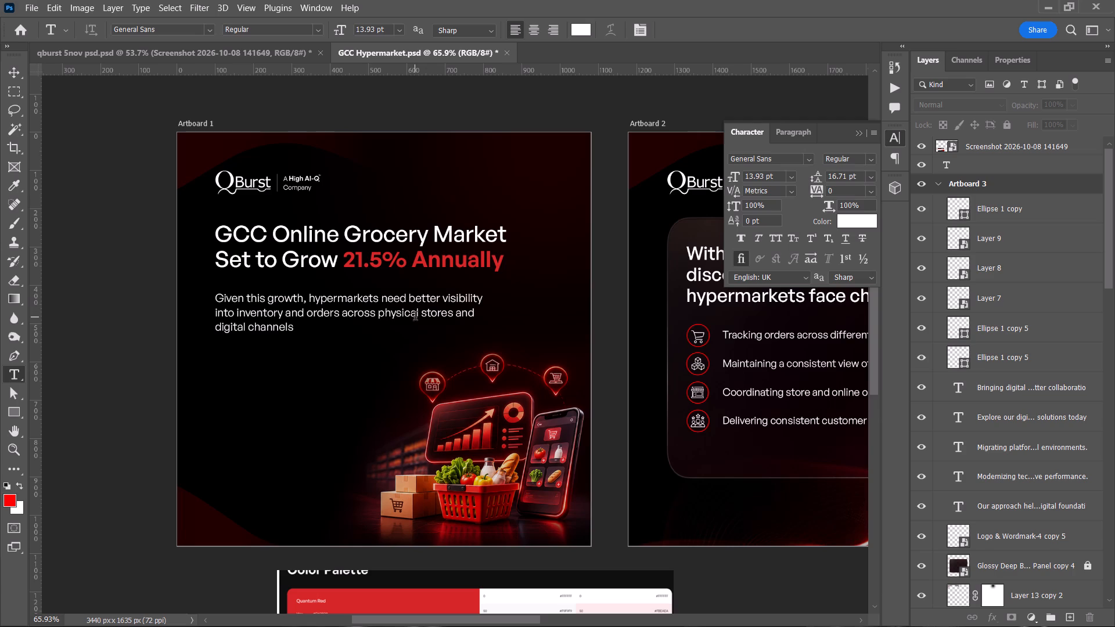
pyautogui.moveTo(444, 297); pyautogui.dragTo(490, 296)
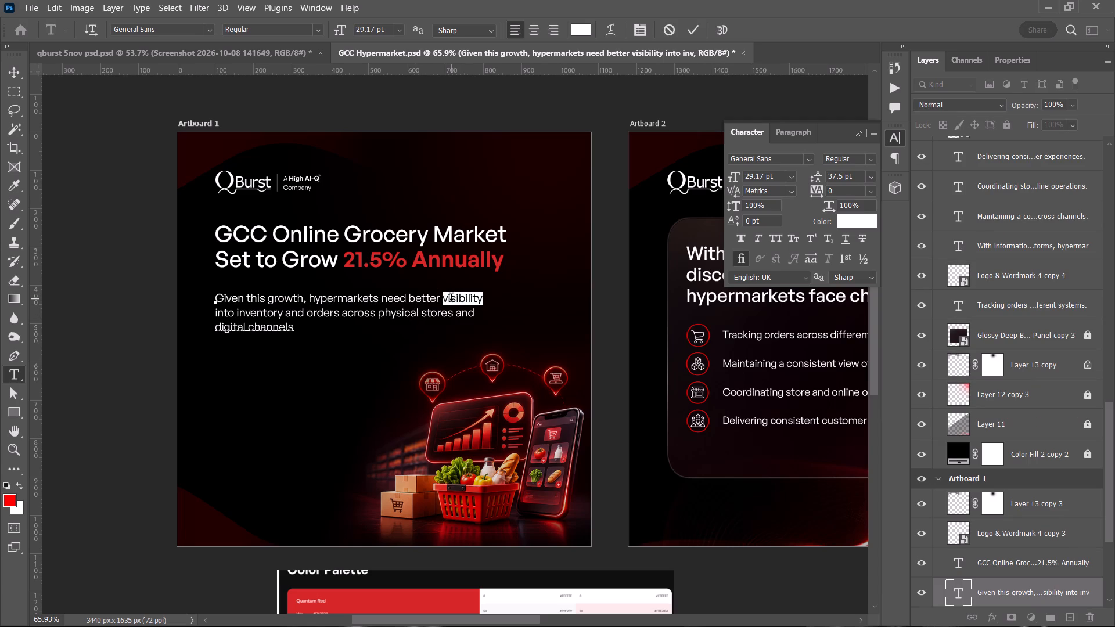
pyautogui.press('Right')
pyautogui.press('Left')
pyautogui.press('Left')
pyautogui.press('Left')
pyautogui.press('Left')
pyautogui.press('Left')
pyautogui.press('Left')
pyautogui.press('Left')
pyautogui.press('Left')
pyautogui.press('Left')
pyautogui.press('Left')
pyautogui.press('BackSpace')
pyautogui.press('Return')
pyautogui.press('Down')
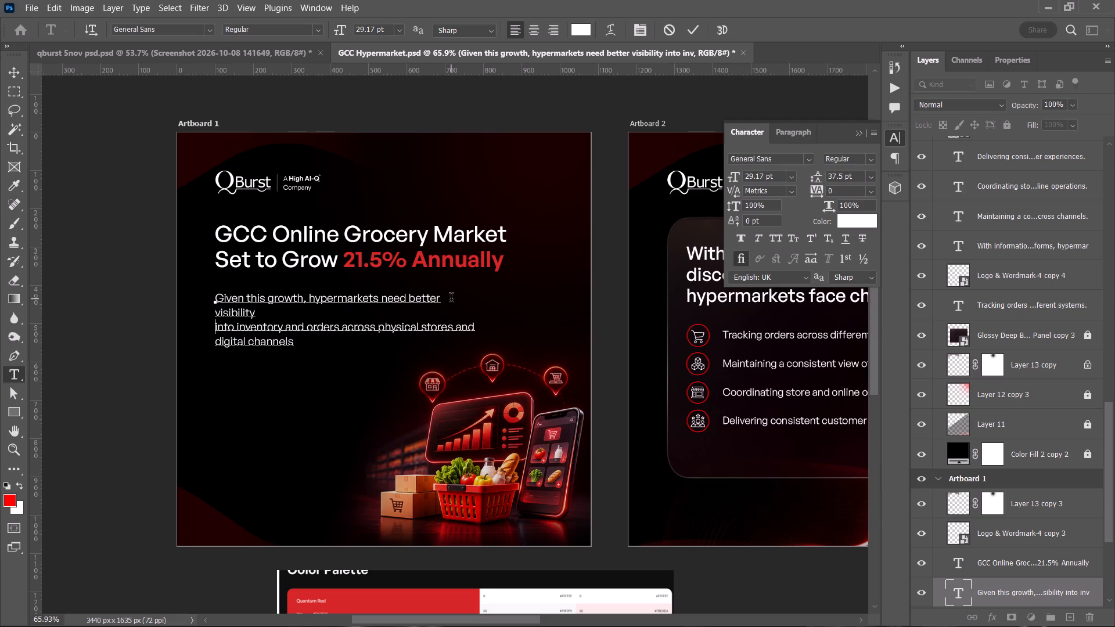
pyautogui.press('BackSpace')
pyautogui.press('space')
# Break the same paragraph before "physical", join "digital channels" onto that line, and finish the text edit.
pyautogui.click(423, 316)
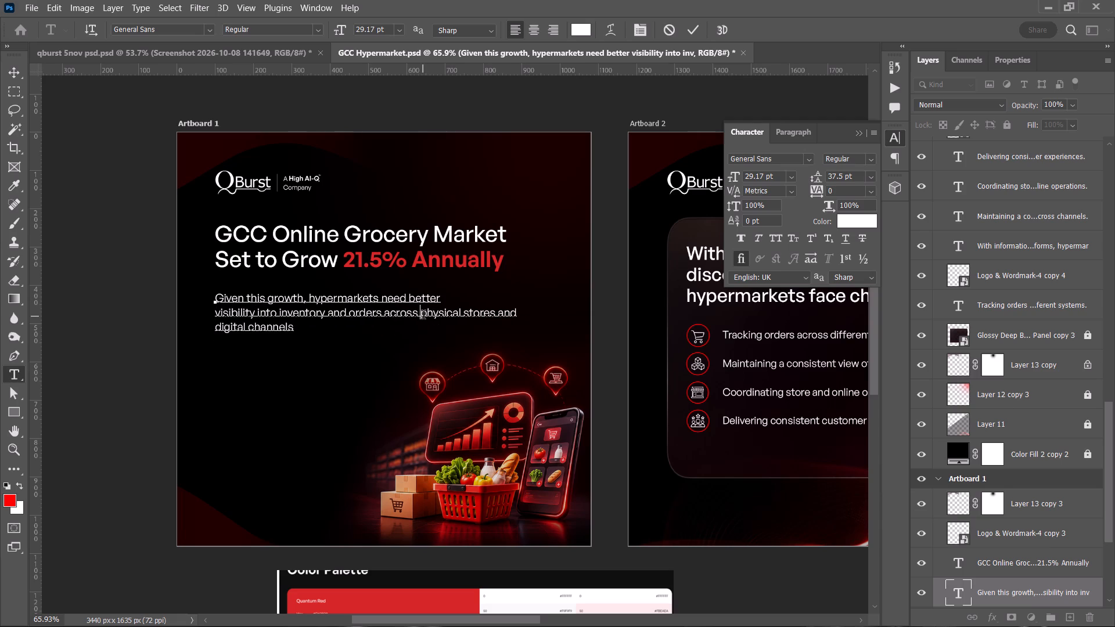
pyautogui.press('BackSpace')
pyautogui.press('Return')
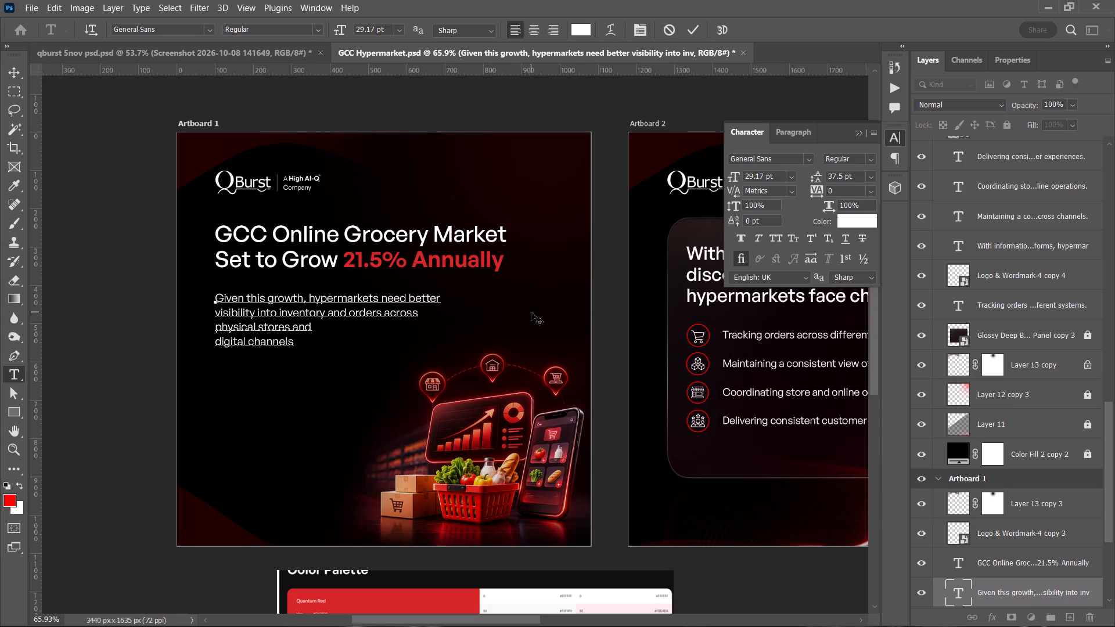
pyautogui.press('Down')
pyautogui.press('BackSpace')
pyautogui.press('space')
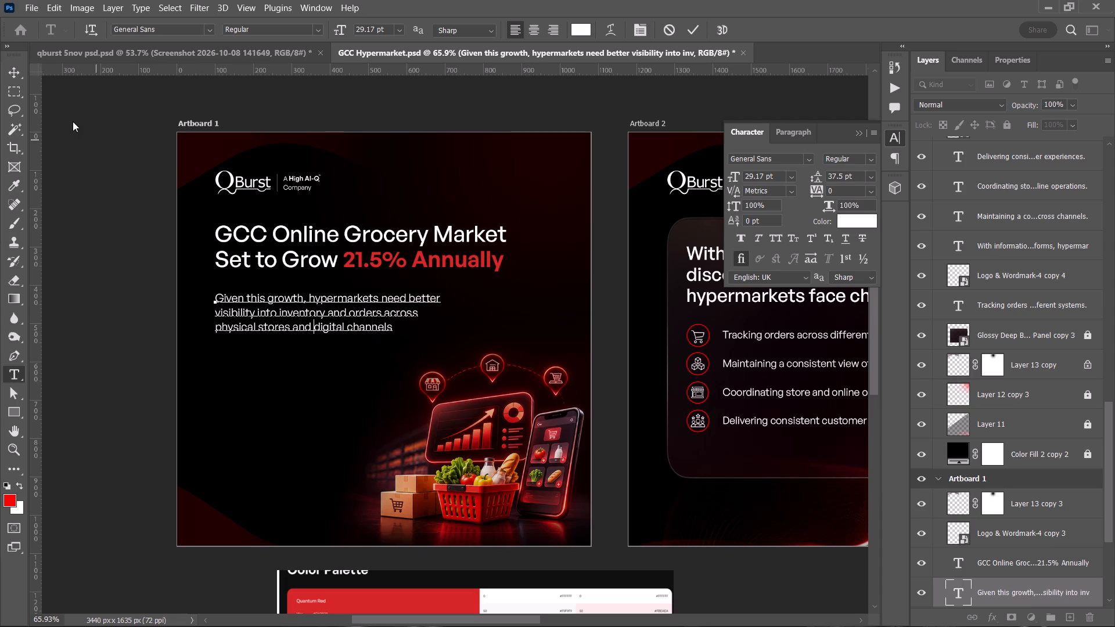
pyautogui.click(9, 74)
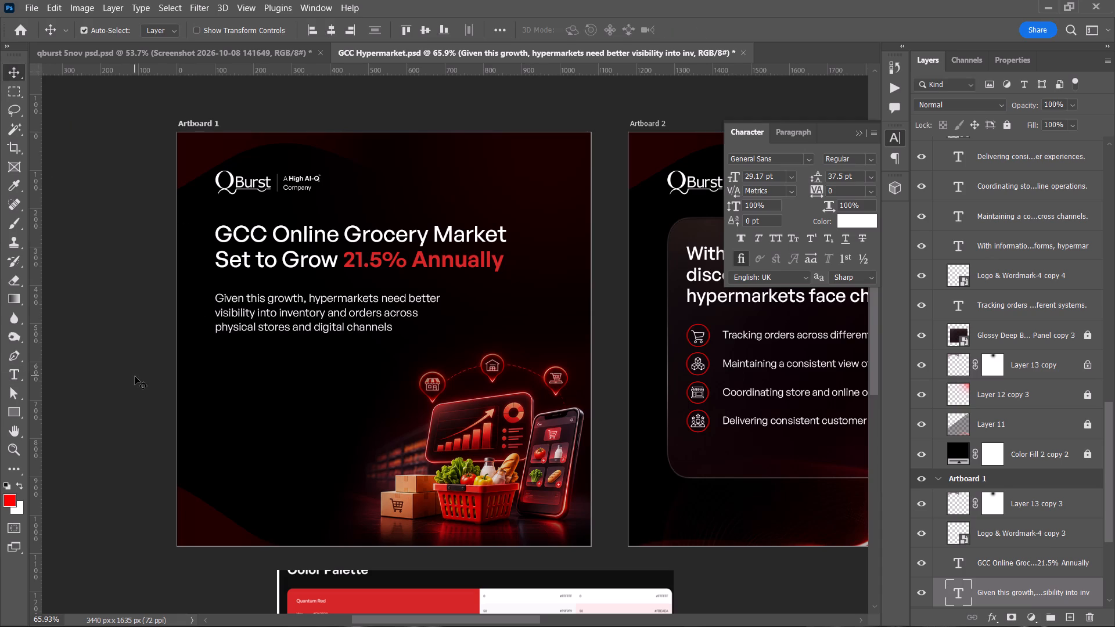
pyautogui.click(135, 376)
# Enlarge Artboard 1's grocery illustration to about 117% and shift it left and slightly down against the artboard's lower right corner.
pyautogui.click(512, 464)
pyautogui.hotkey('ctrl', 't')
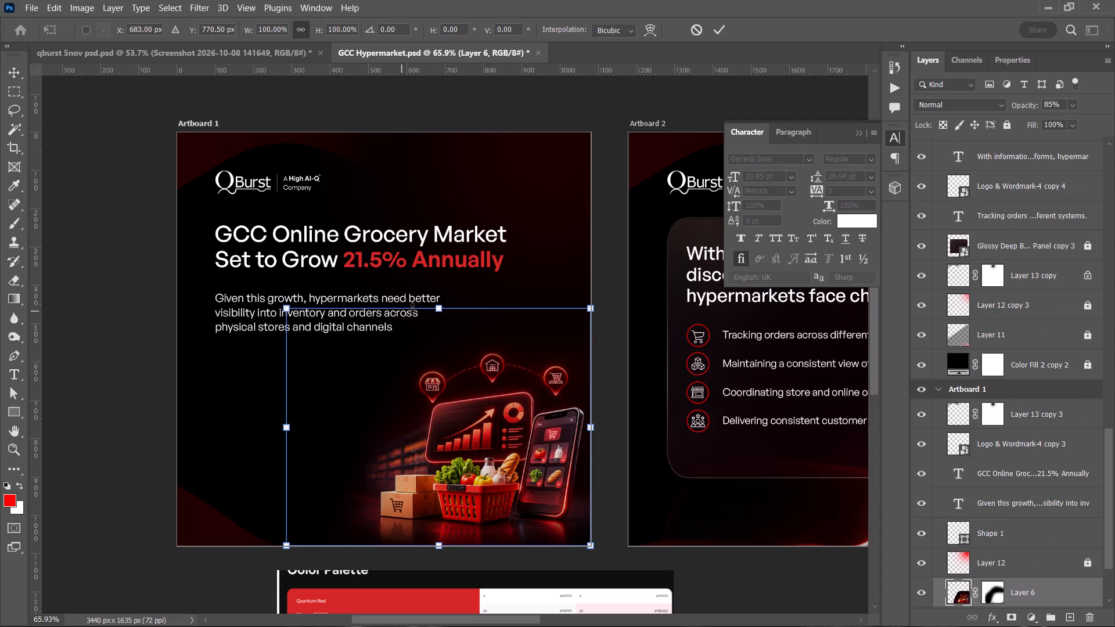
pyautogui.moveTo(444, 305); pyautogui.dragTo(411, 264)
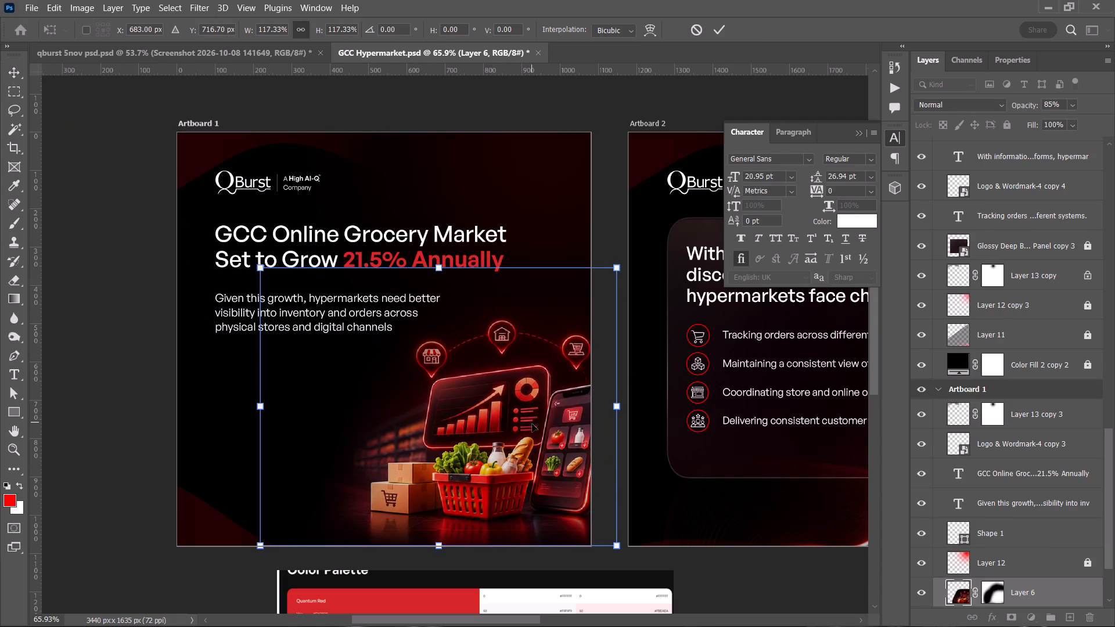
pyautogui.moveTo(532, 424); pyautogui.dragTo(509, 423)
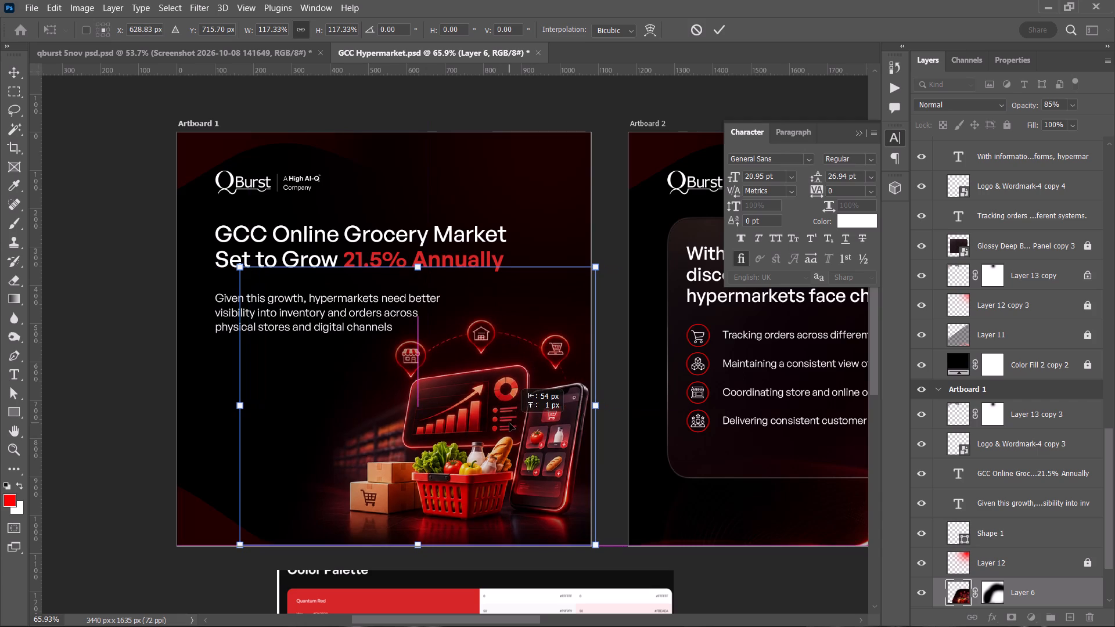
pyautogui.moveTo(509, 423); pyautogui.dragTo(511, 435)
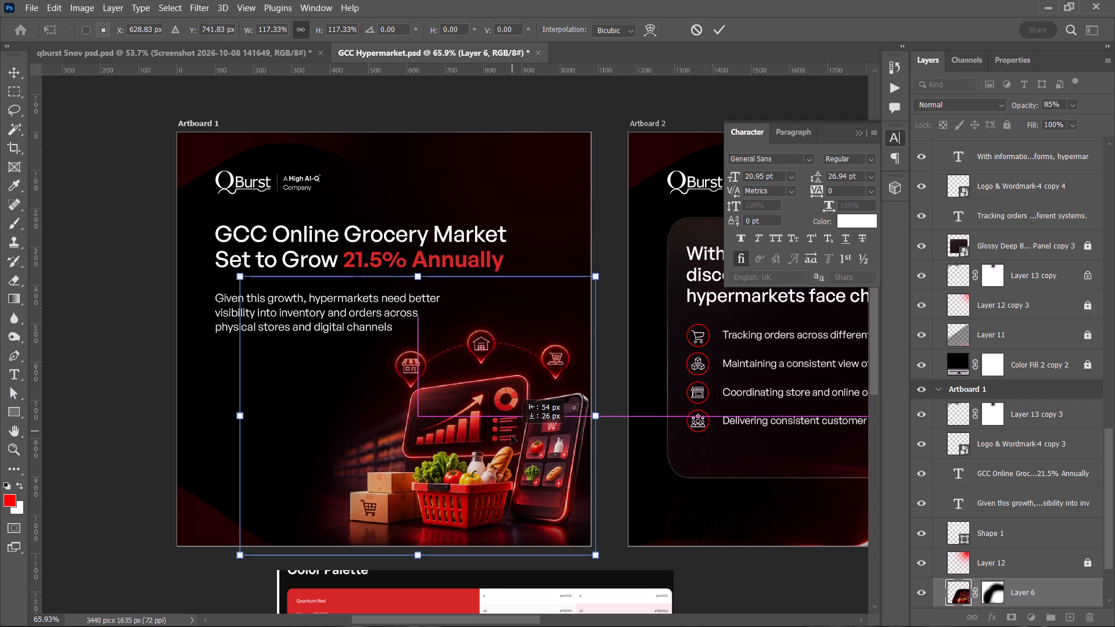
pyautogui.moveTo(511, 435); pyautogui.dragTo(502, 436)
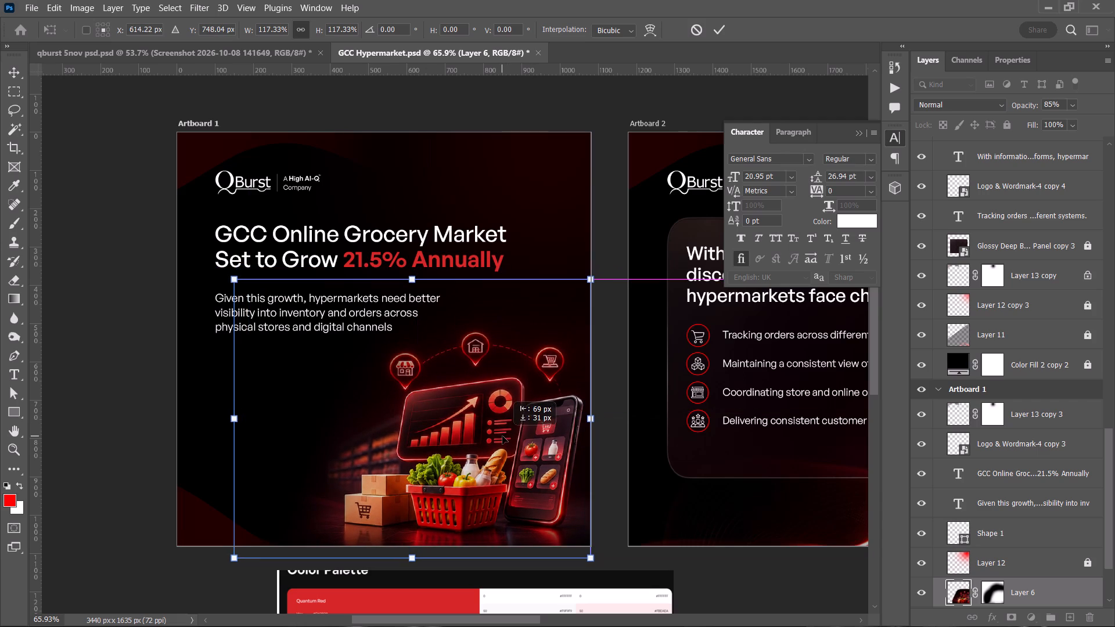
pyautogui.moveTo(502, 436); pyautogui.dragTo(502, 438)
pyautogui.click(715, 30)
pyautogui.click(576, 99)
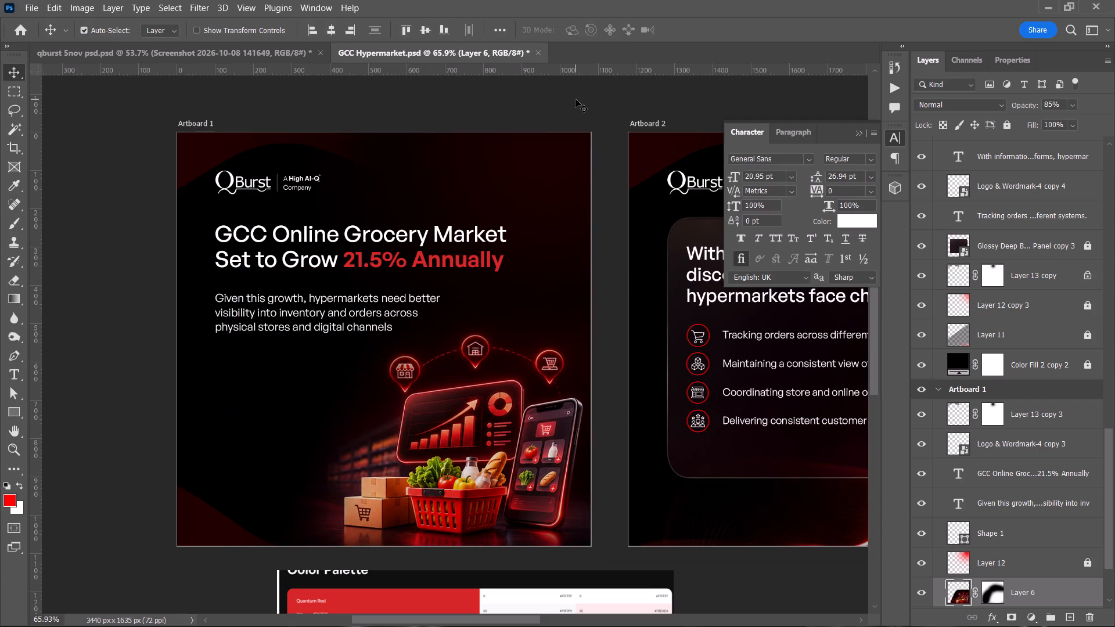
# Undo and restore the illustration's resize to compare the two versions.
pyautogui.hotkey('ctrl', 'z')
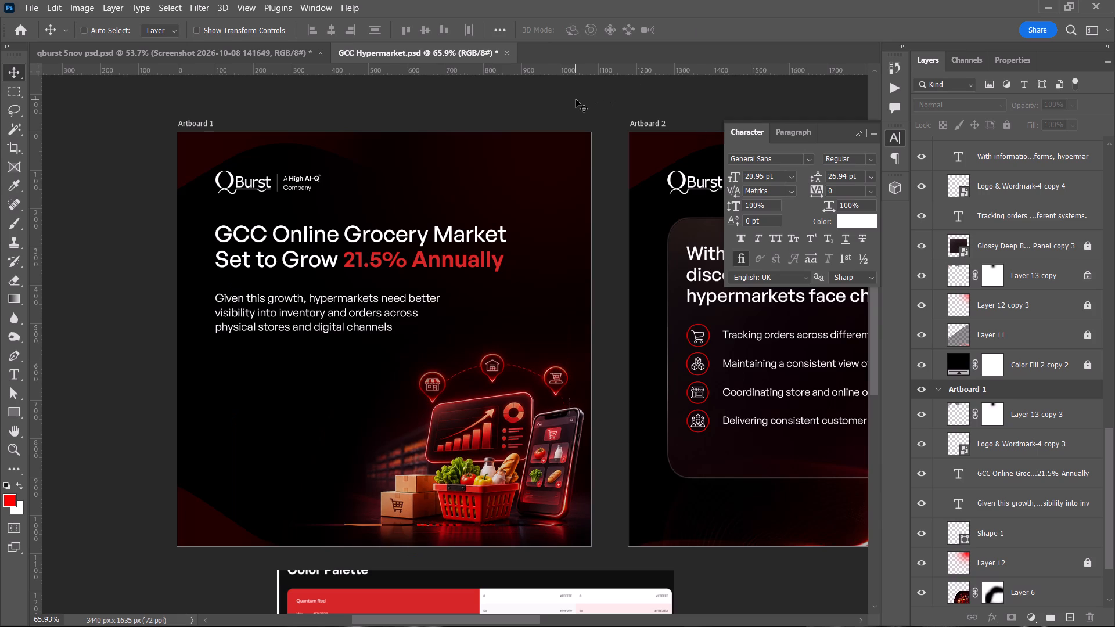
pyautogui.hotkey('ctrl', 'shift', 'z')
# Save the document with the enlarged illustration.
pyautogui.hotkey('ctrl', 's')
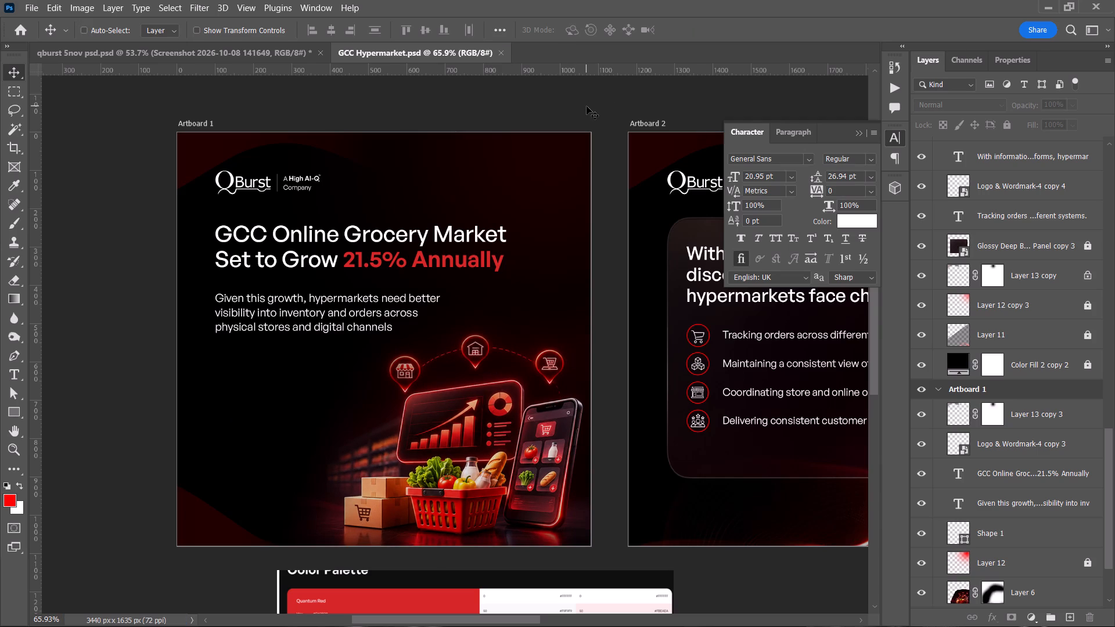
pyautogui.hotkey('ctrl', 's')
# Switch to the qburst 5nov psd document and close it.
pyautogui.keyDown('alt'); pyautogui.scroll(-3, 468, 298); pyautogui.keyUp('alt')
pyautogui.press('space')
pyautogui.press('space')
pyautogui.press('space')
pyautogui.moveTo(470, 298); pyautogui.dragTo(287, 320)
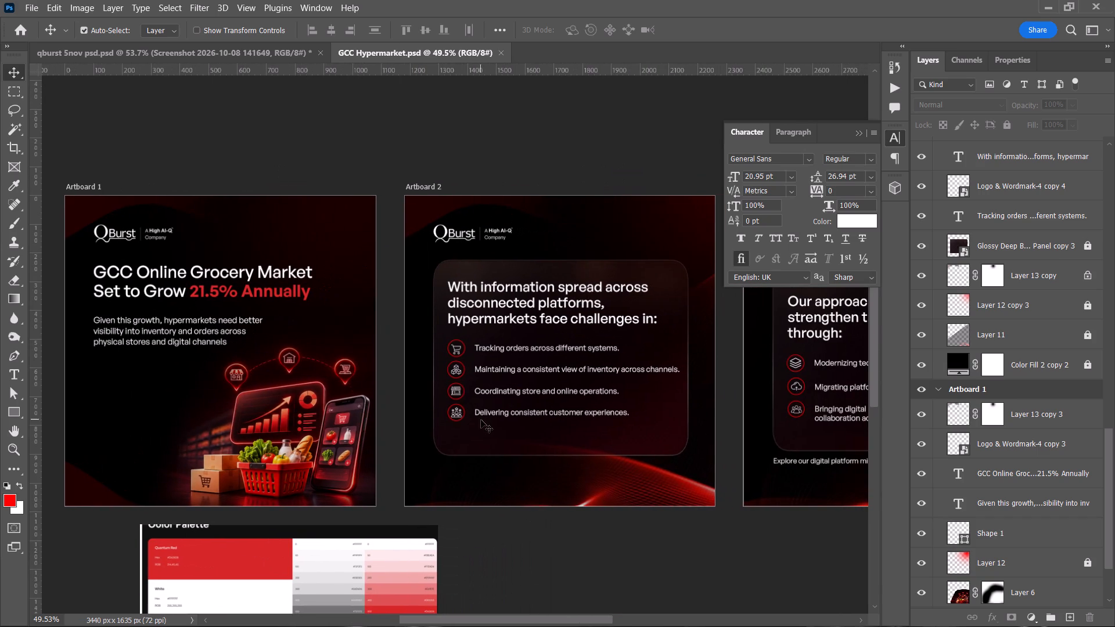
pyautogui.click(196, 58)
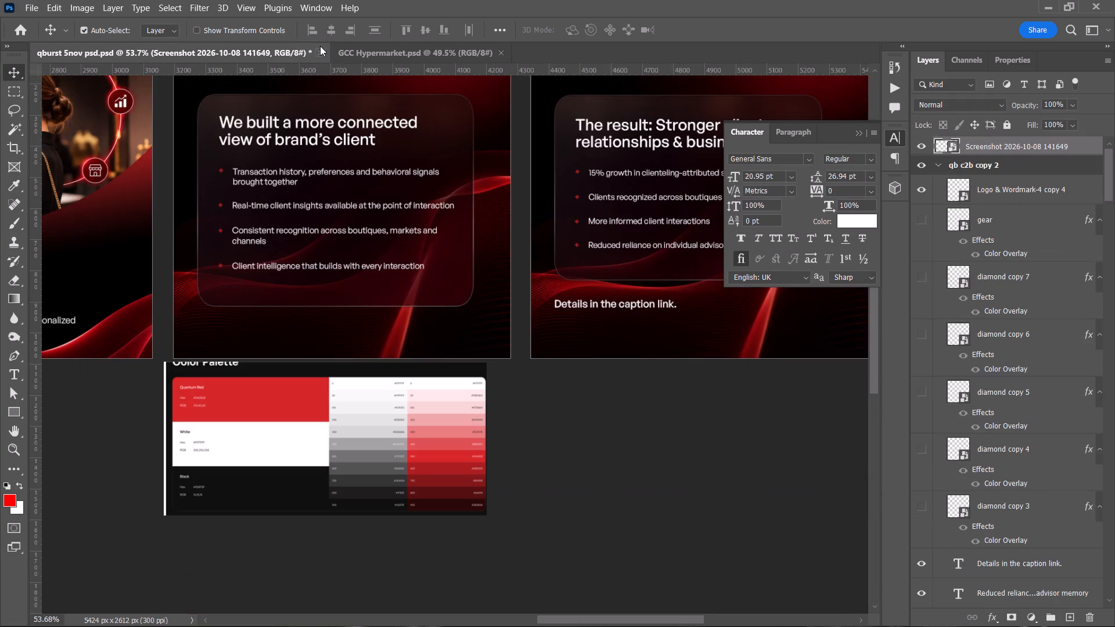
pyautogui.click(318, 52)
pyautogui.click(579, 257)
# Save the GCC Hypermarket document with all three artboards in view.
pyautogui.keyDown('alt'); pyautogui.scroll(-3, 493, 488); pyautogui.keyUp('alt')
pyautogui.press('space')
pyautogui.moveTo(503, 481); pyautogui.dragTo(433, 451)
pyautogui.hotkey('ctrl', 's')
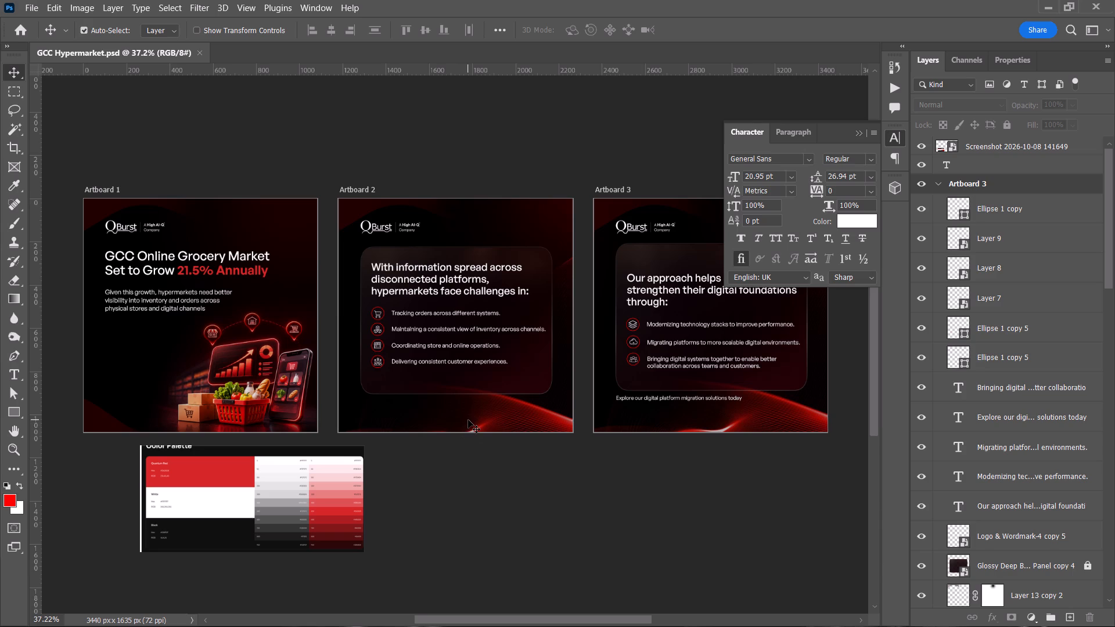
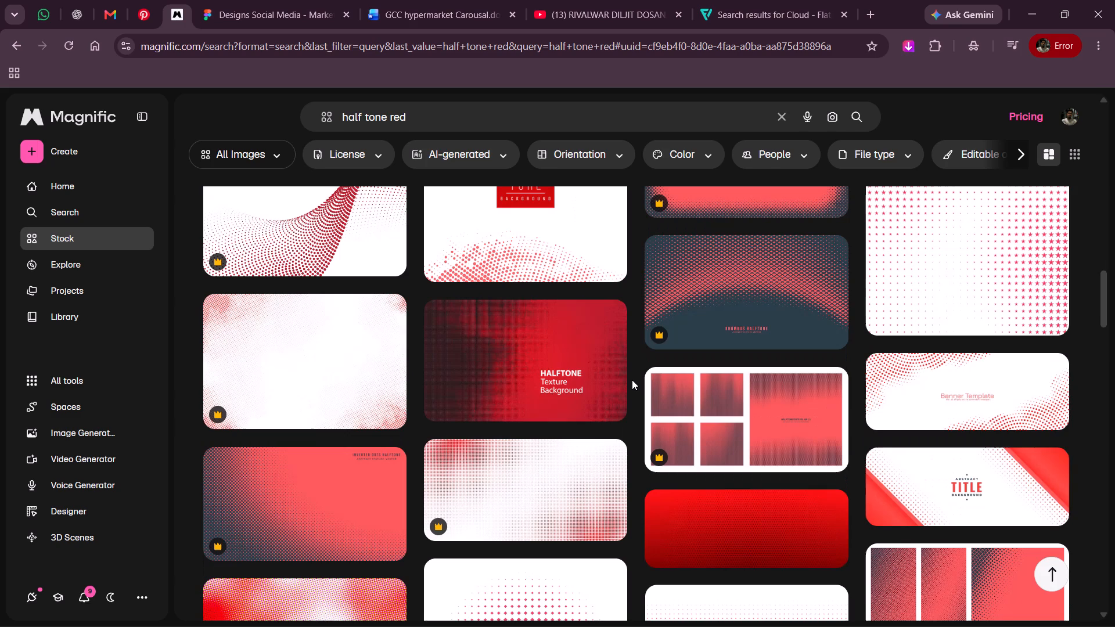
pyautogui.scroll(-1, 632, 380)
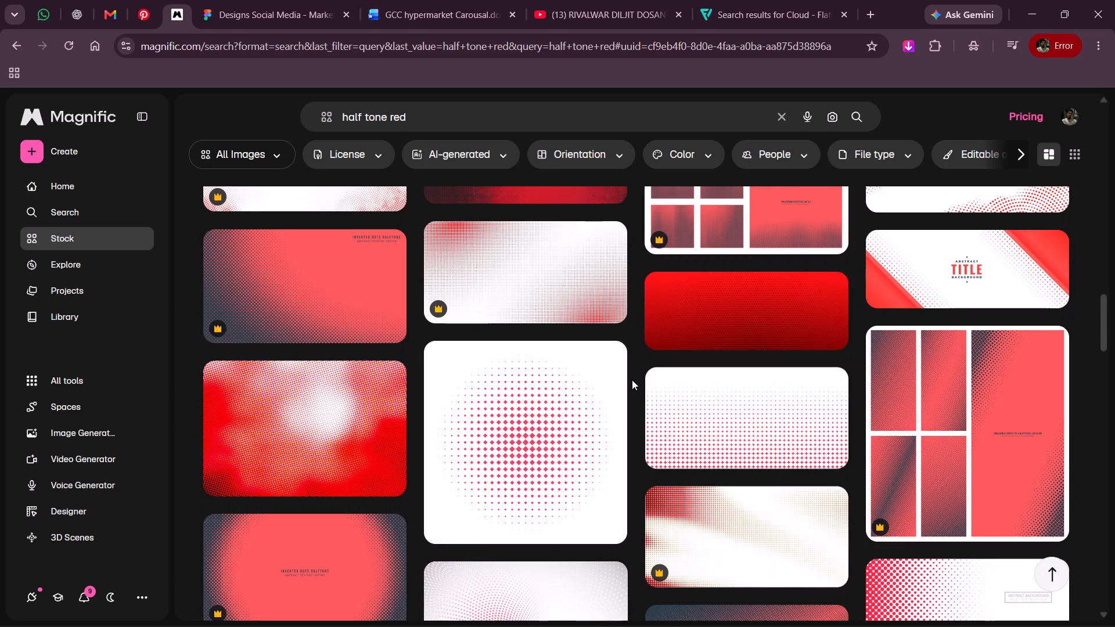
pyautogui.scroll(-2, 612, 379)
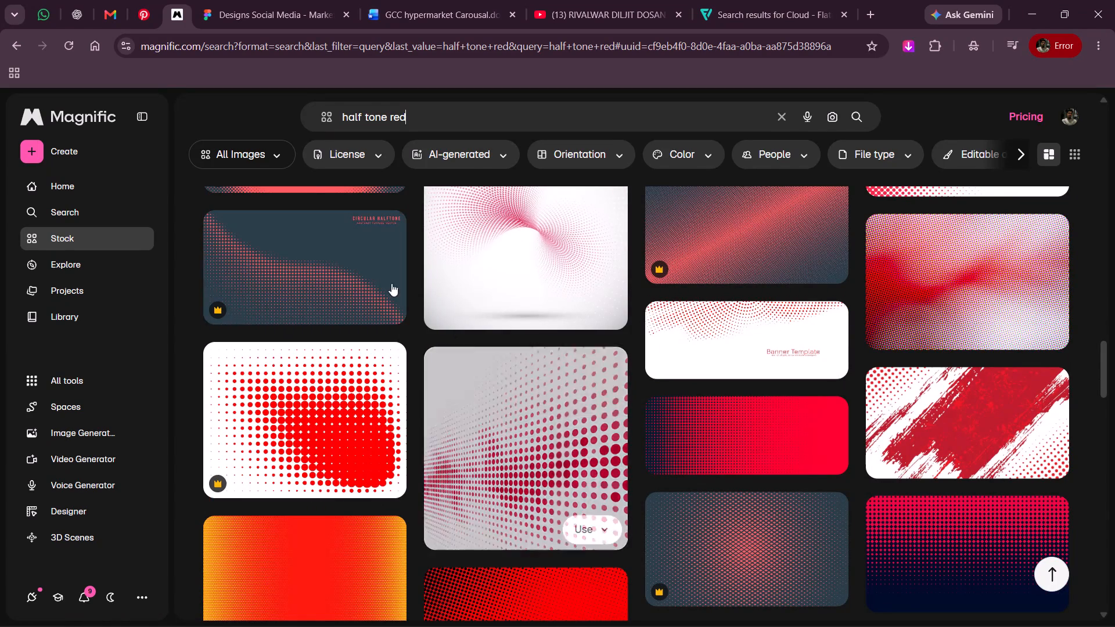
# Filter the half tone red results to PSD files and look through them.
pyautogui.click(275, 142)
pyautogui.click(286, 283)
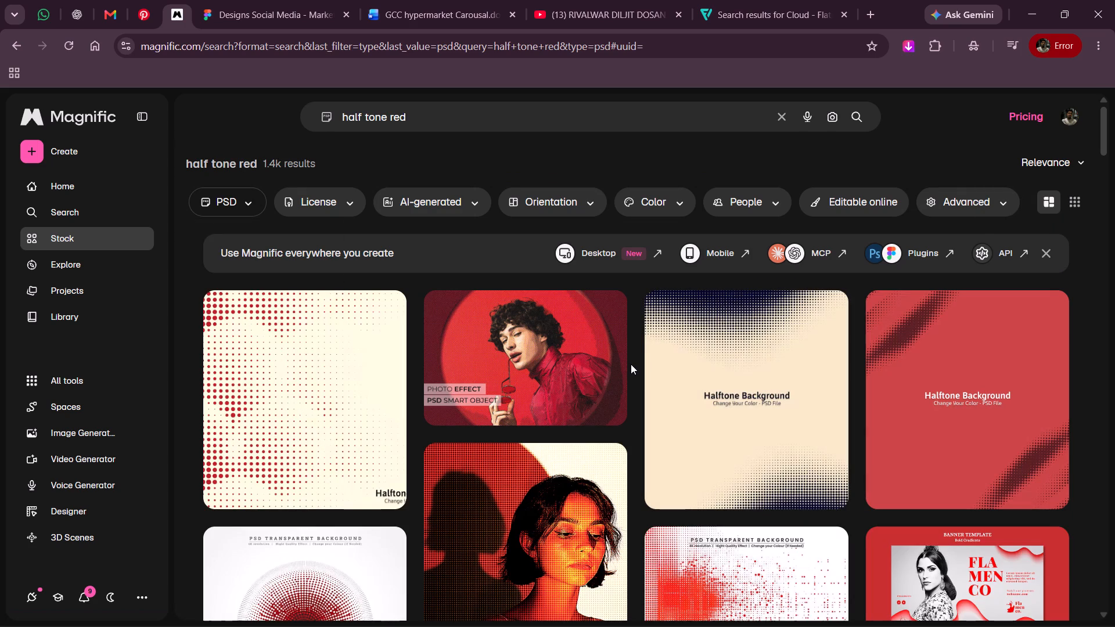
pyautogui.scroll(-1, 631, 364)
# Switch to the GCC Hypermarket document in Photoshop and delete the empty text layer above the Artboard 3 group.
pyautogui.hotkey('alt', 'Tab')
pyautogui.press('space')
pyautogui.moveTo(510, 504); pyautogui.dragTo(576, 511)
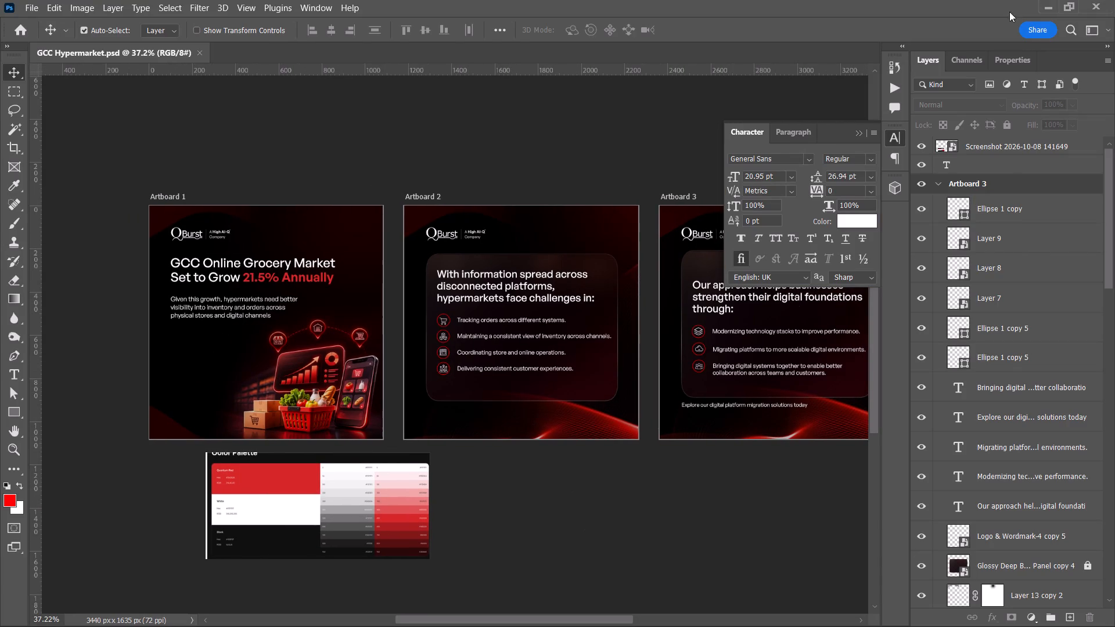
pyautogui.click(1003, 161)
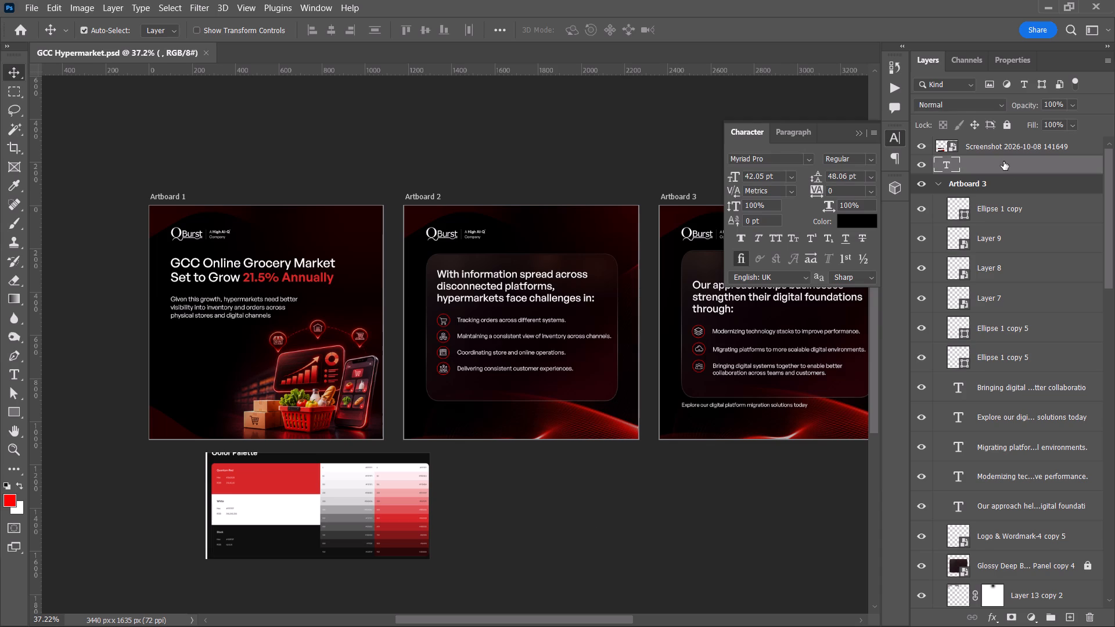
pyautogui.press('BackSpace')
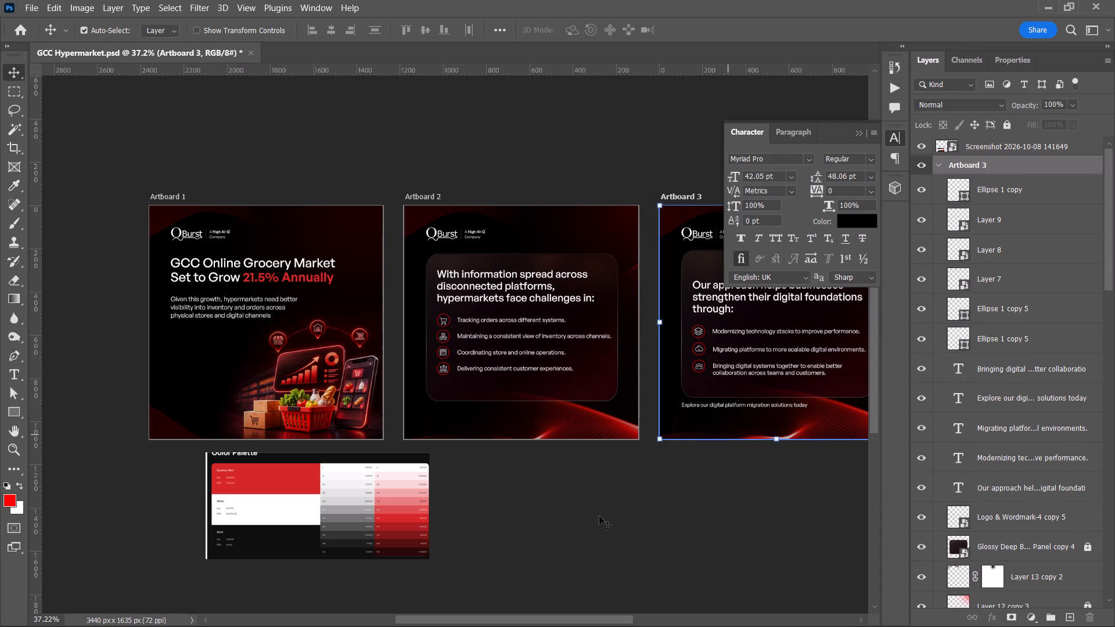
pyautogui.click(571, 474)
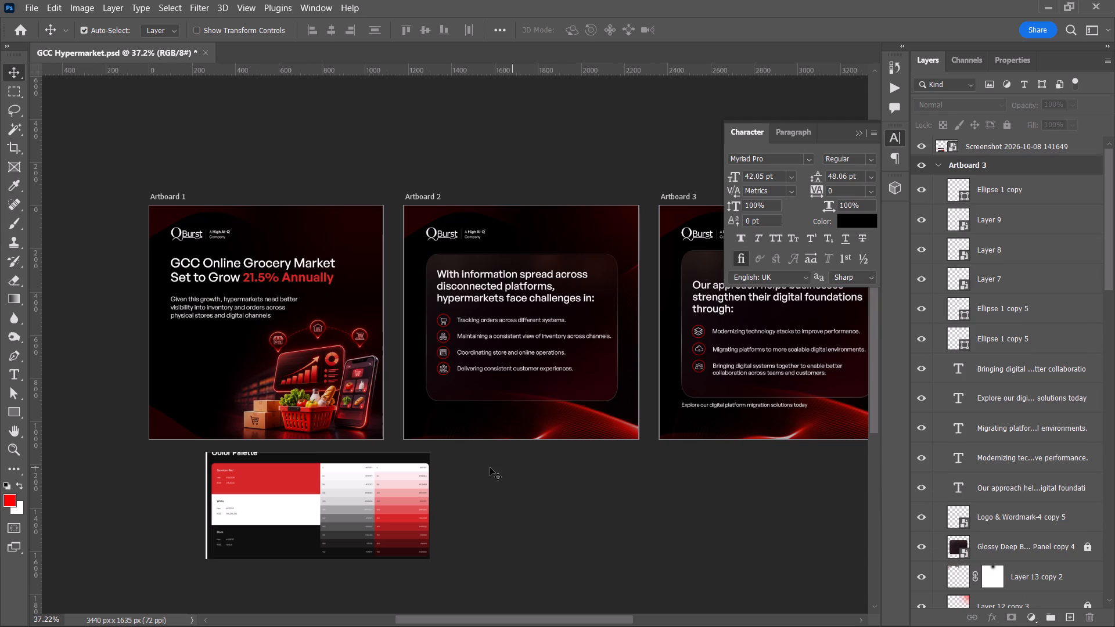
# Move the colour palette screenshot sideways so it sits directly beneath Artboard 2.
pyautogui.moveTo(323, 478); pyautogui.dragTo(528, 480)
pyautogui.click(756, 500)
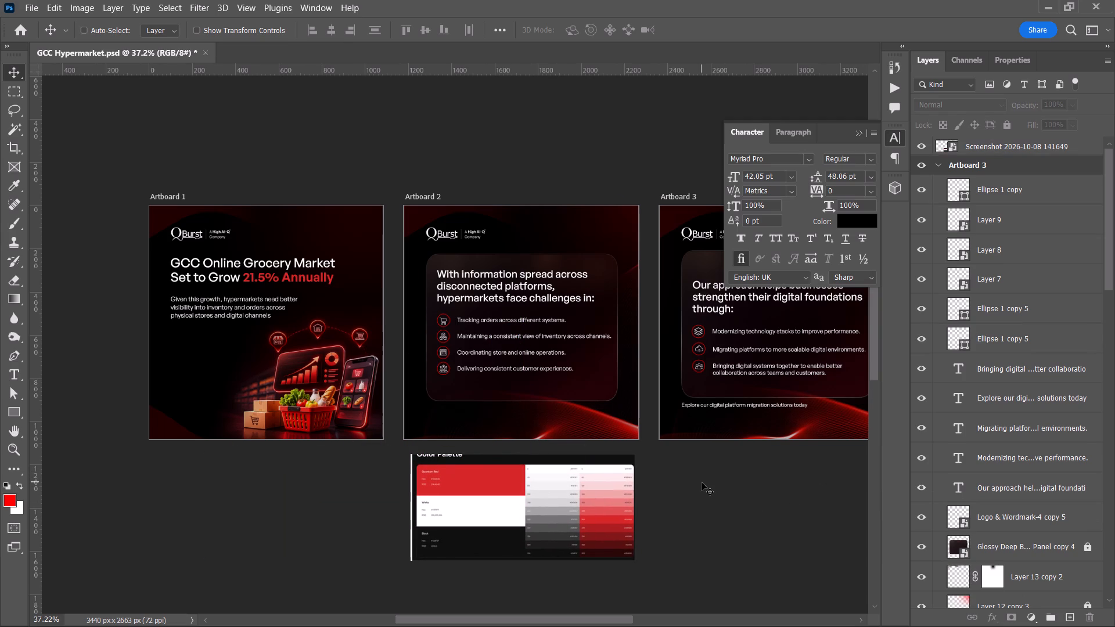
# Save the GCC Hypermarket document with all three artboards and the colour palette in view.
pyautogui.hotkey('ctrl', 's')
pyautogui.press('space')
pyautogui.press('space')
pyautogui.moveTo(709, 480); pyautogui.dragTo(622, 498)
pyautogui.press('space')
pyautogui.moveTo(232, 391); pyautogui.dragTo(289, 394)
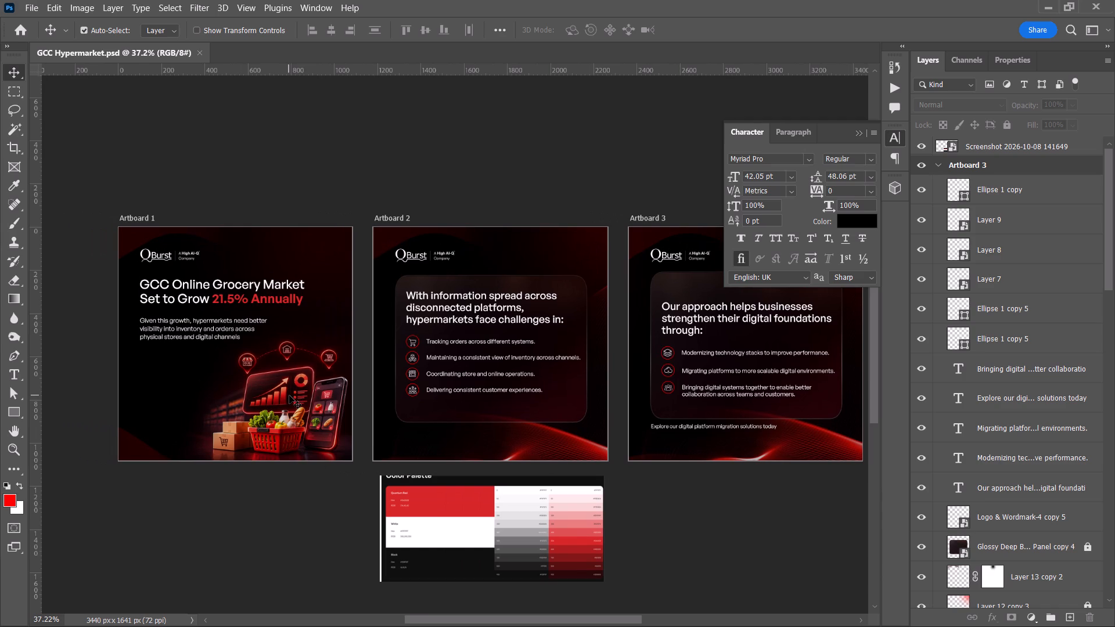
pyautogui.hotkey('ctrl', 's')
pyautogui.click(221, 514)
pyautogui.hotkey('ctrl', 's')
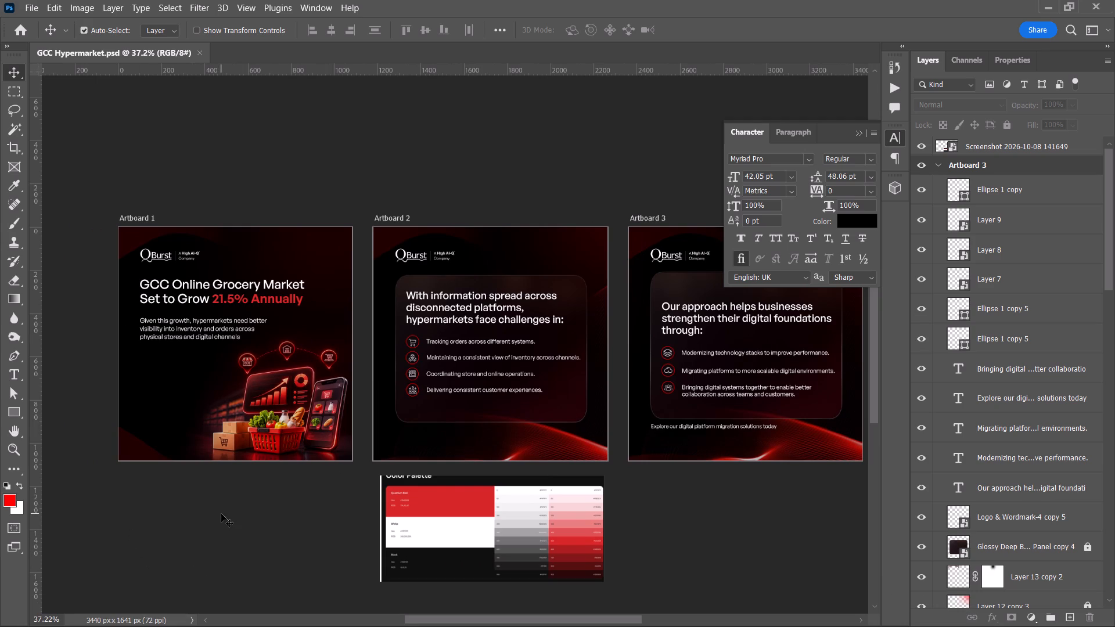
pyautogui.click(221, 514)
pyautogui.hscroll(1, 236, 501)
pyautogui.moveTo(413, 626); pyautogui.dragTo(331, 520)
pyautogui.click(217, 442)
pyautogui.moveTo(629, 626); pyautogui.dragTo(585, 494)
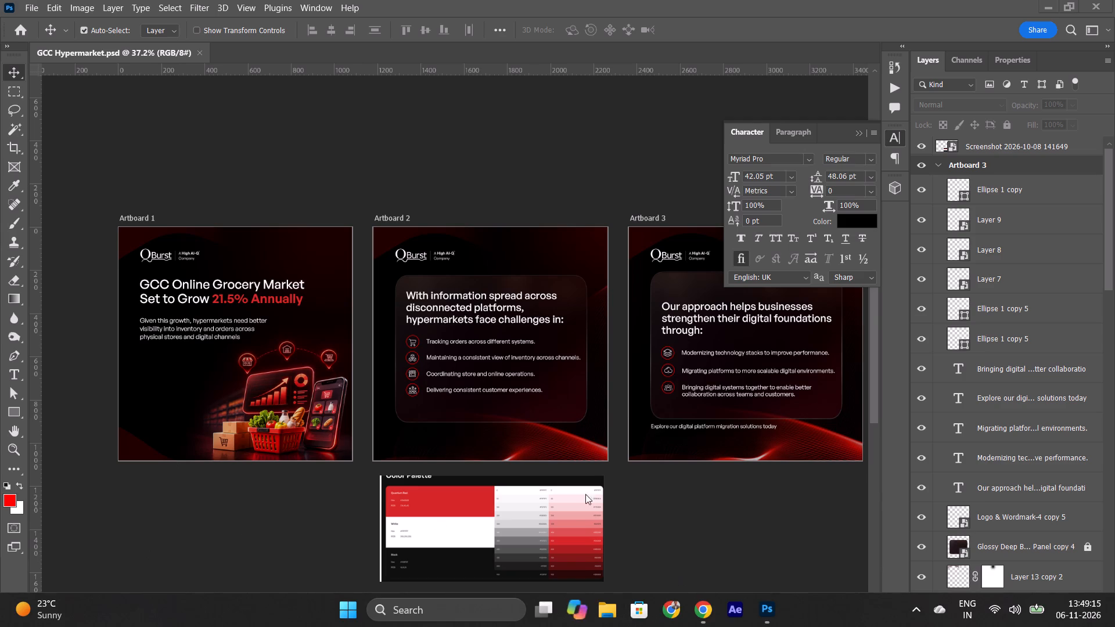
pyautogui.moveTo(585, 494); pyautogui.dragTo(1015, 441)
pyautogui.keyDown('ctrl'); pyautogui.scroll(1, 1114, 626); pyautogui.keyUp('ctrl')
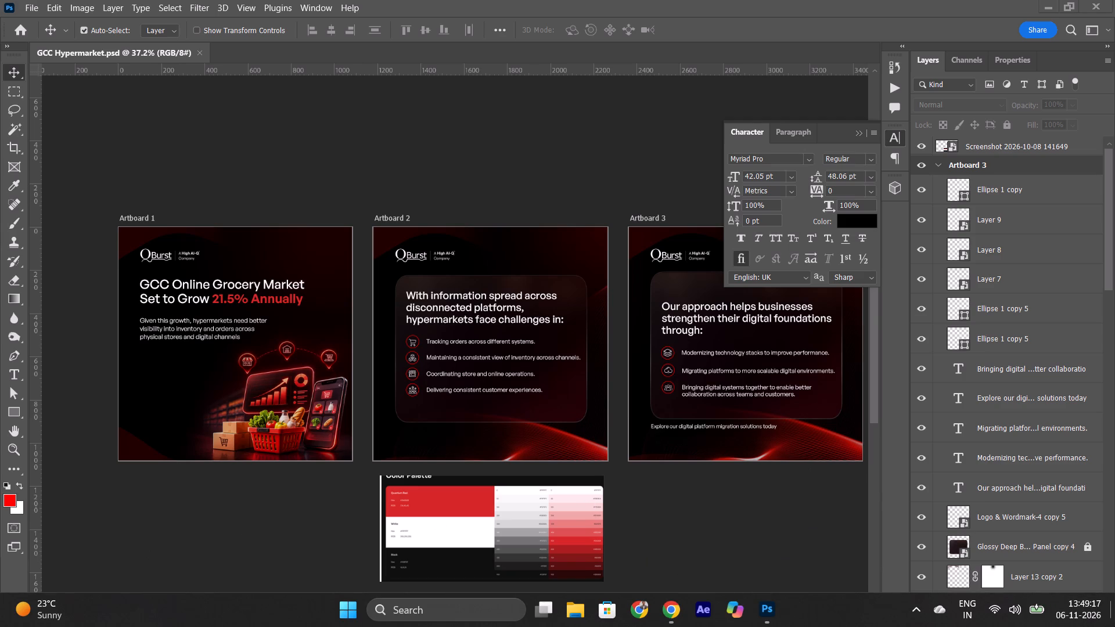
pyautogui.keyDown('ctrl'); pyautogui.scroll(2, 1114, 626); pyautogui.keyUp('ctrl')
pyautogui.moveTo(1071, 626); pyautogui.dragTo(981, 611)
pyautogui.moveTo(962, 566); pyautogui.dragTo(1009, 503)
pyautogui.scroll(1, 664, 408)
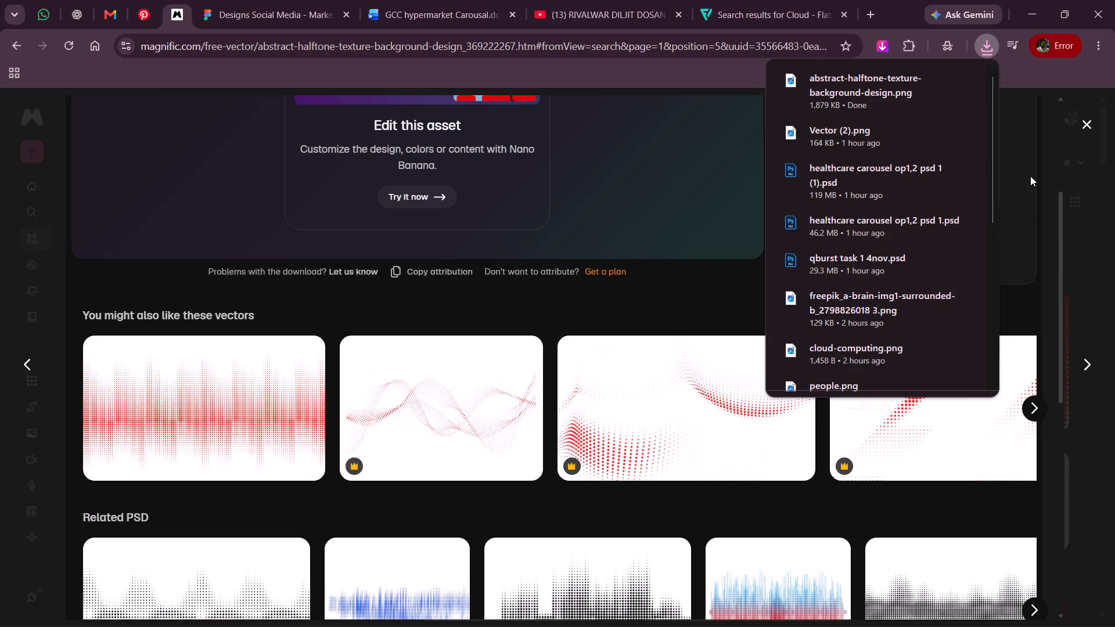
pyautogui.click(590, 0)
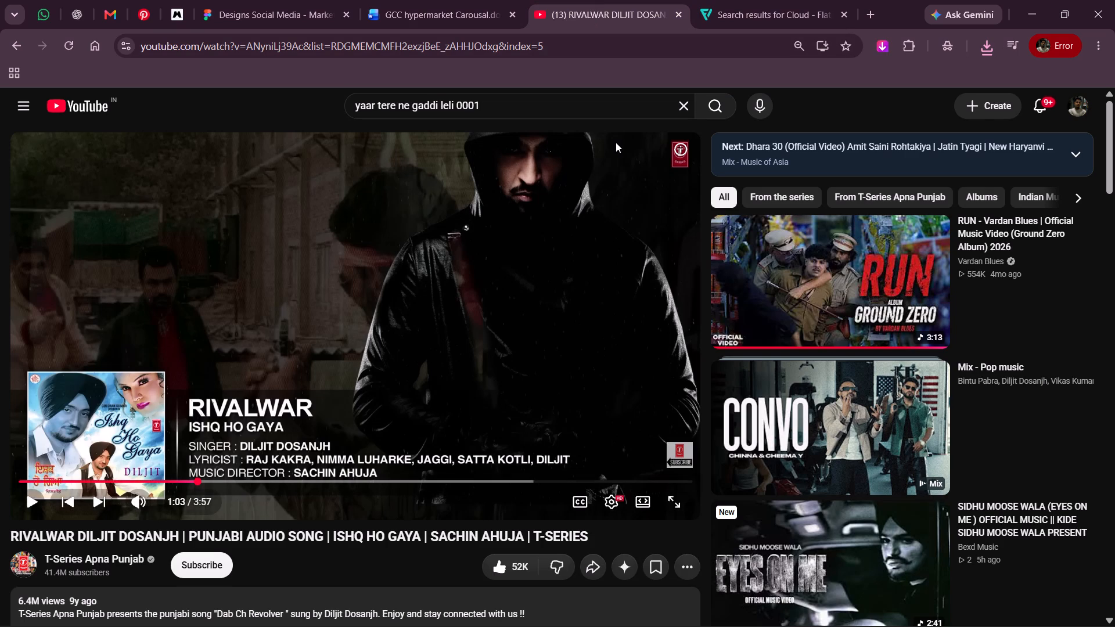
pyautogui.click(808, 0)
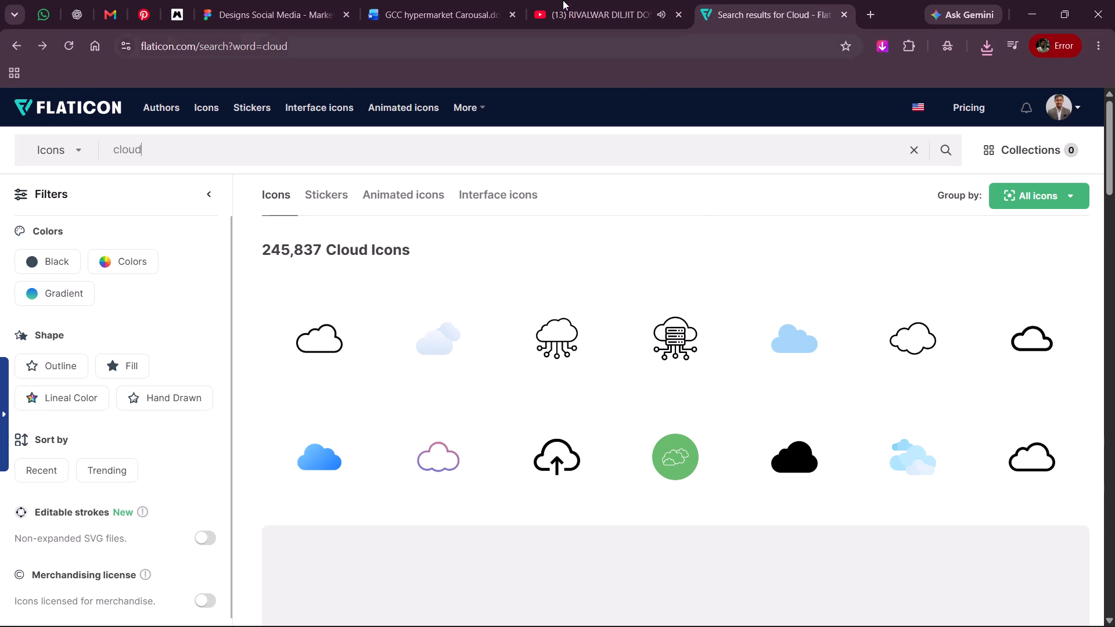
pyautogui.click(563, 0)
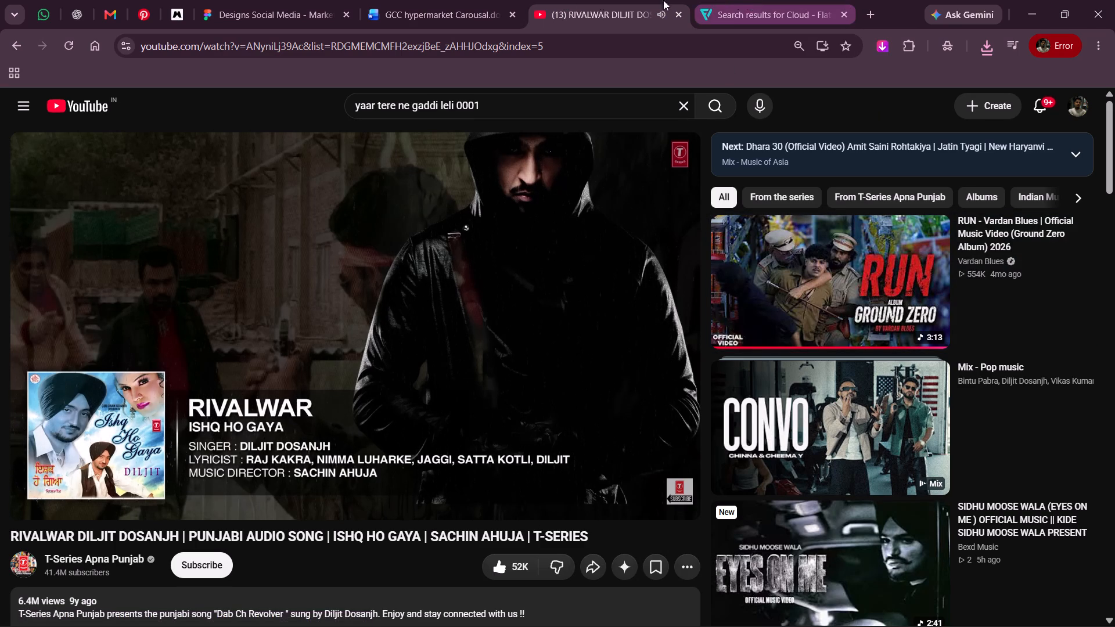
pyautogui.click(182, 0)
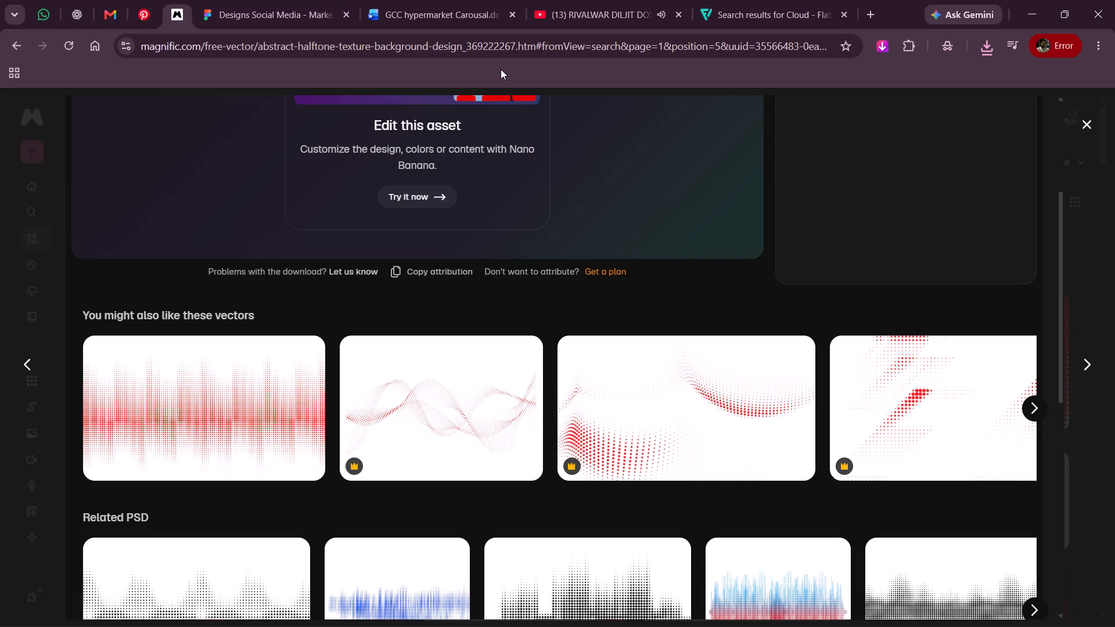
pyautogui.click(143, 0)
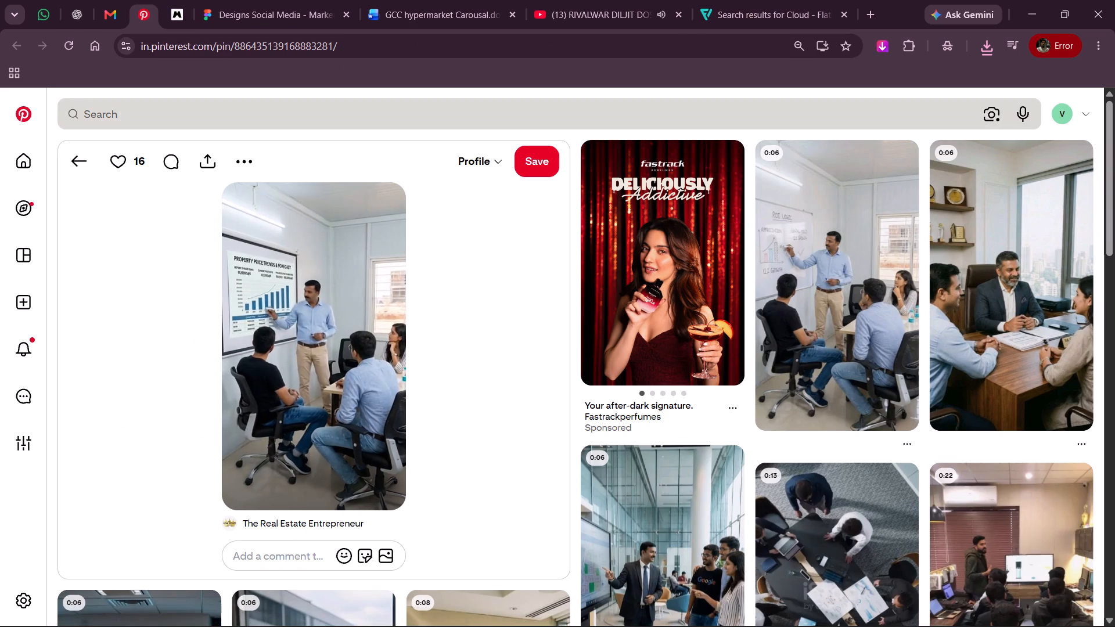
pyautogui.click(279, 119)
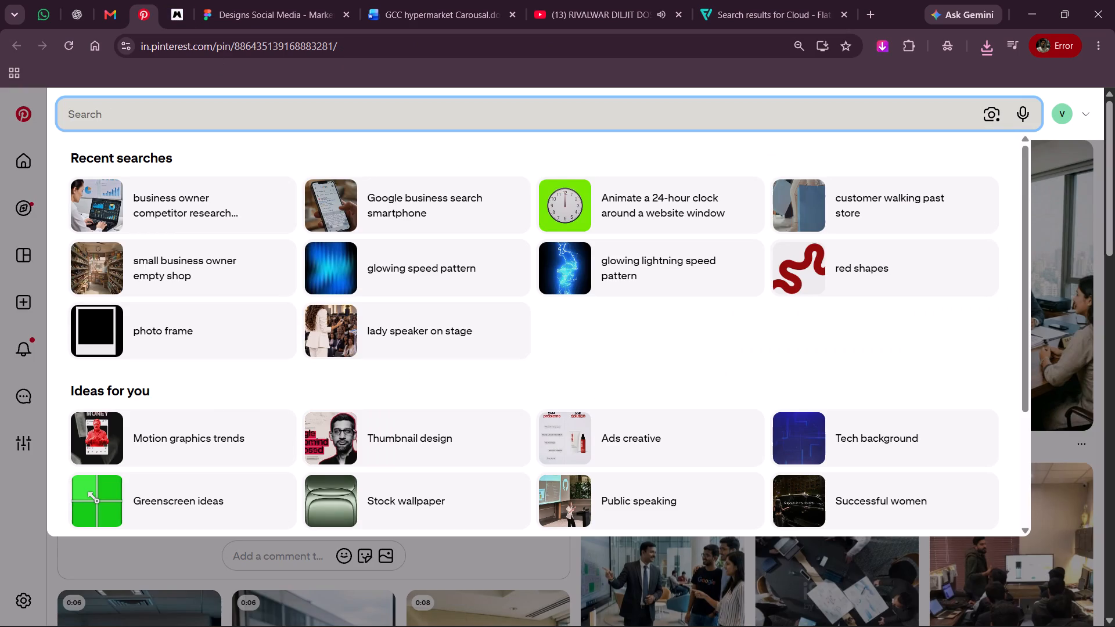
# Search Google in a new browser tab for half tone red and show the image results.
pyautogui.click(870, 0)
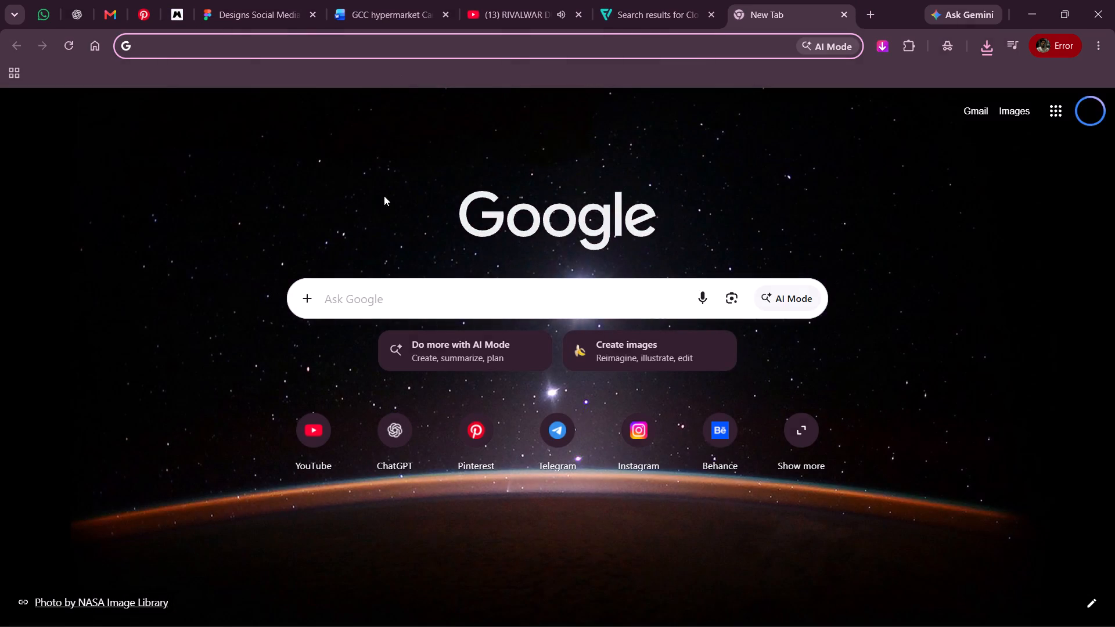
pyautogui.press('r')
pyautogui.press('BackSpace')
pyautogui.write('hla')
pyautogui.press('BackSpace')
pyautogui.press('BackSpace')
pyautogui.write('alg')
pyautogui.press('BackSpace')
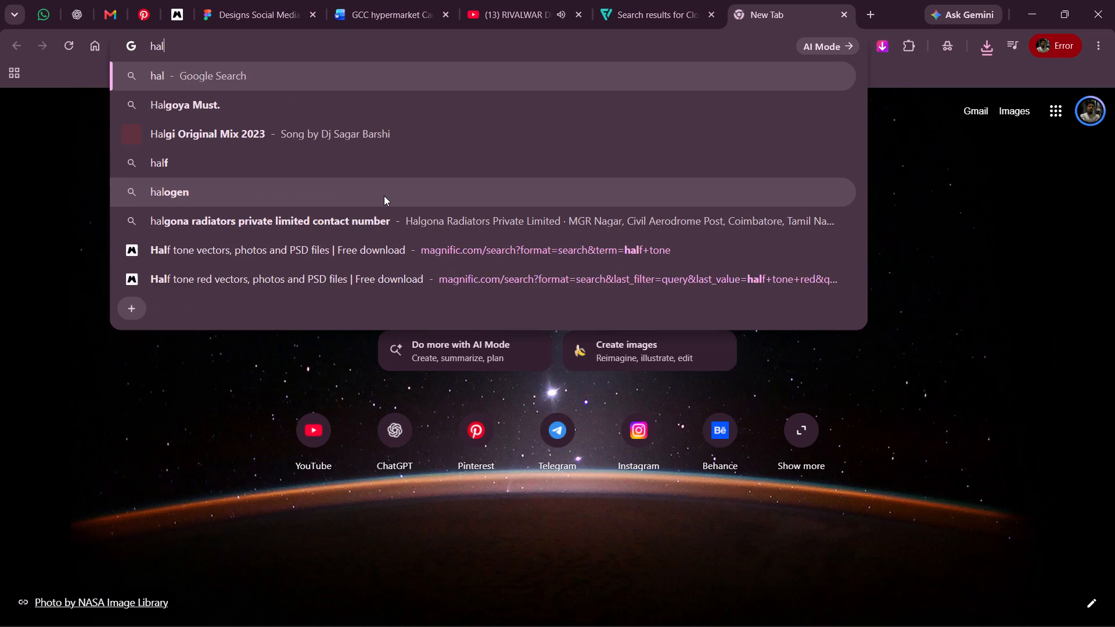
pyautogui.write('f tone')
pyautogui.press('space')
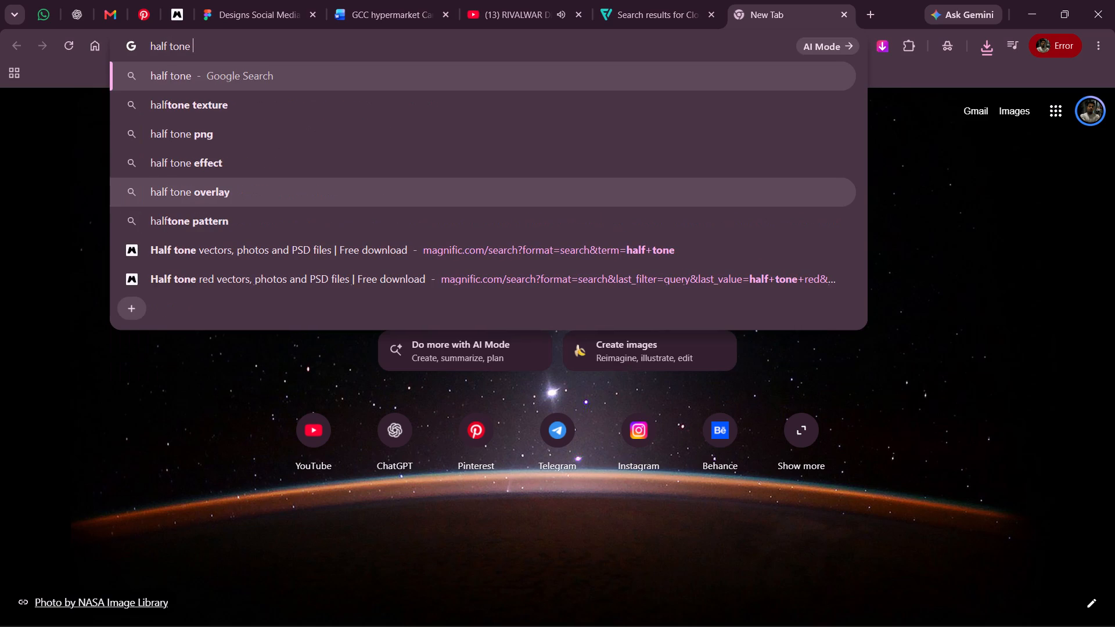
pyautogui.write('red')
pyautogui.press('Return')
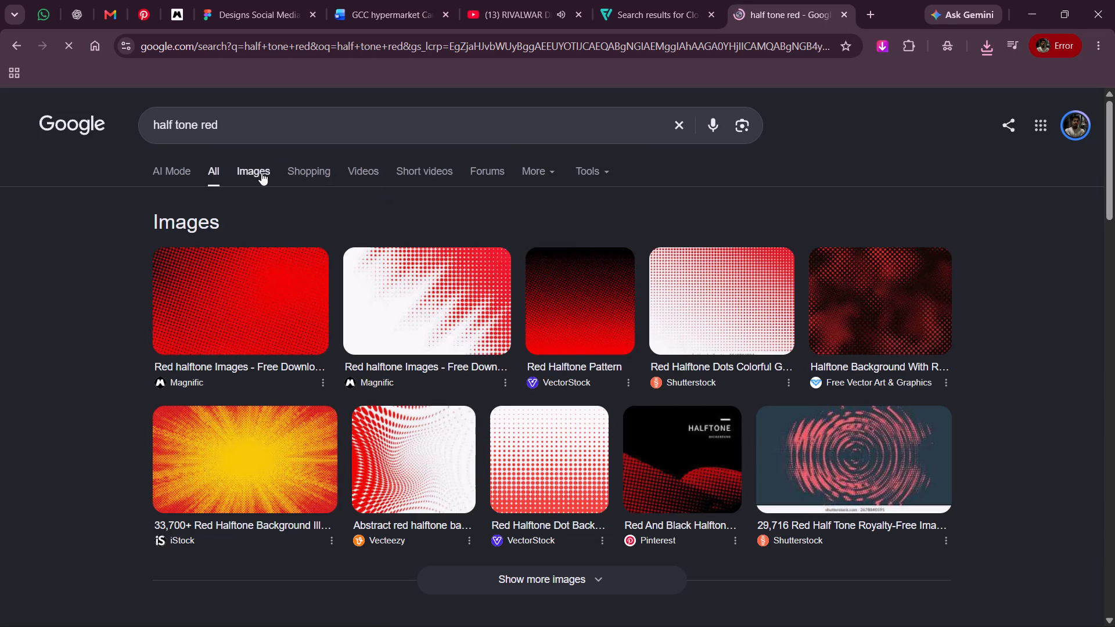
pyautogui.click(261, 172)
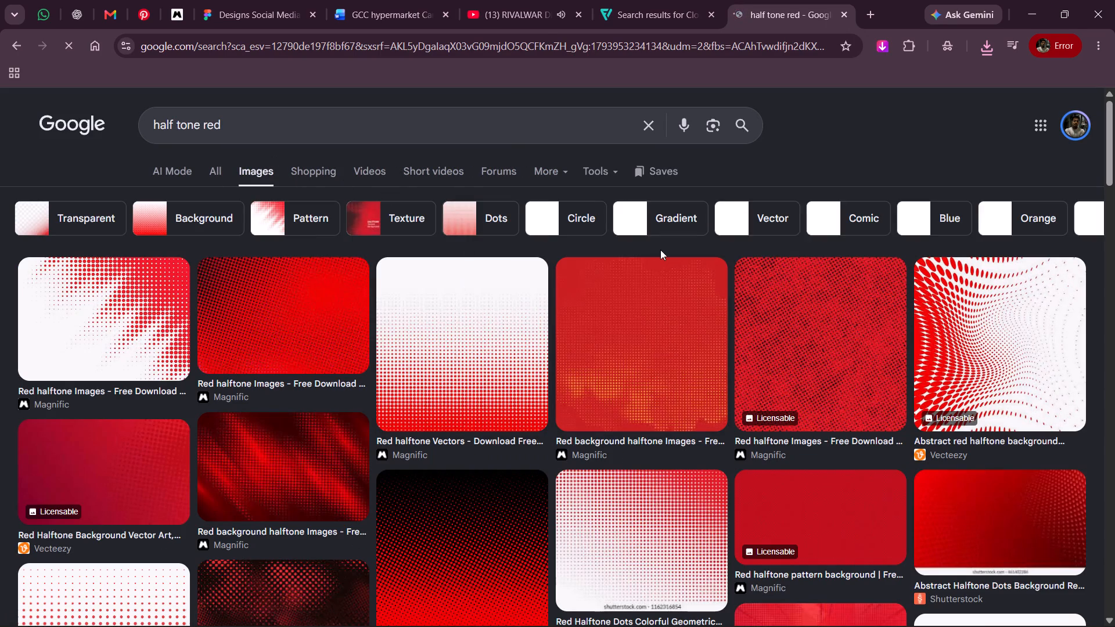
# Filter the half tone red image results by color to Transparent.
pyautogui.click(603, 166)
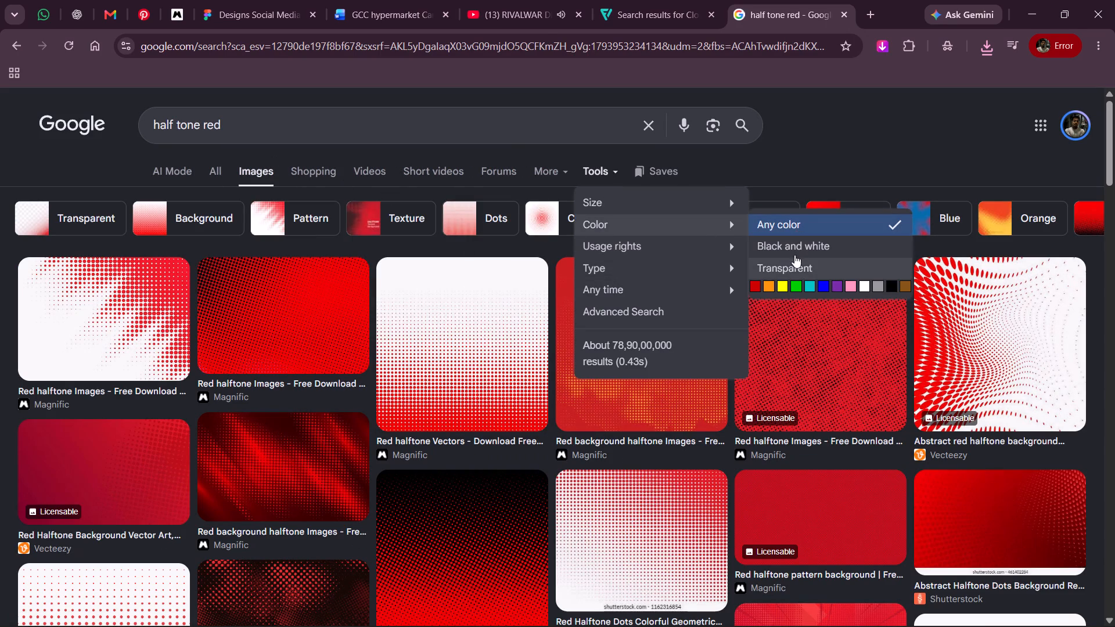
pyautogui.click(796, 260)
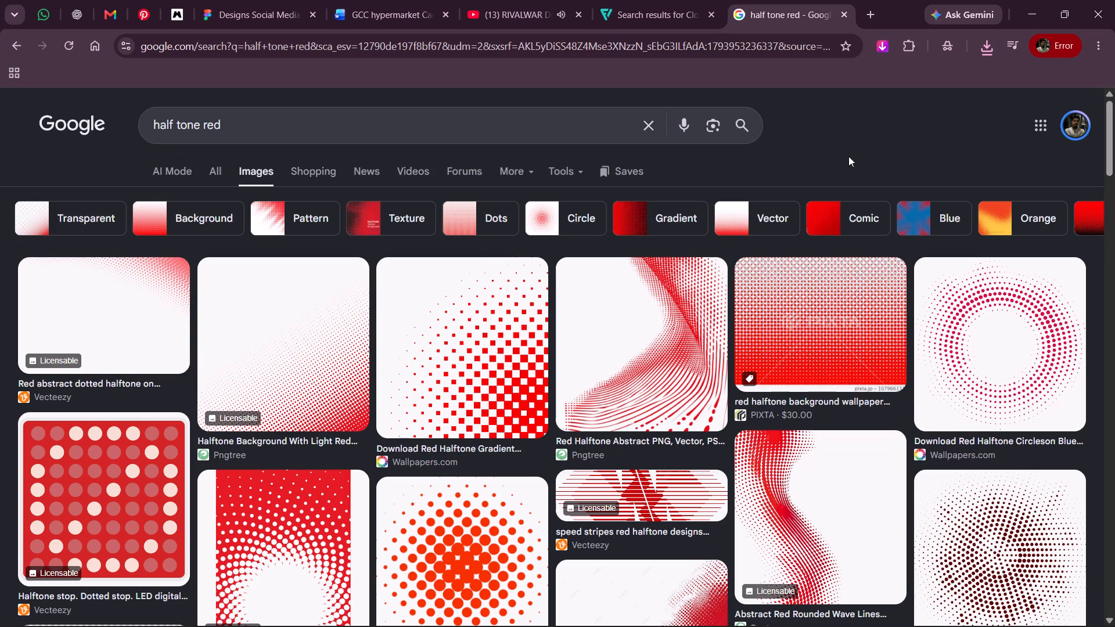
# Browse the half tone red image results briefly, and change the image search to shapes red.
pyautogui.scroll(-1, 807, 189)
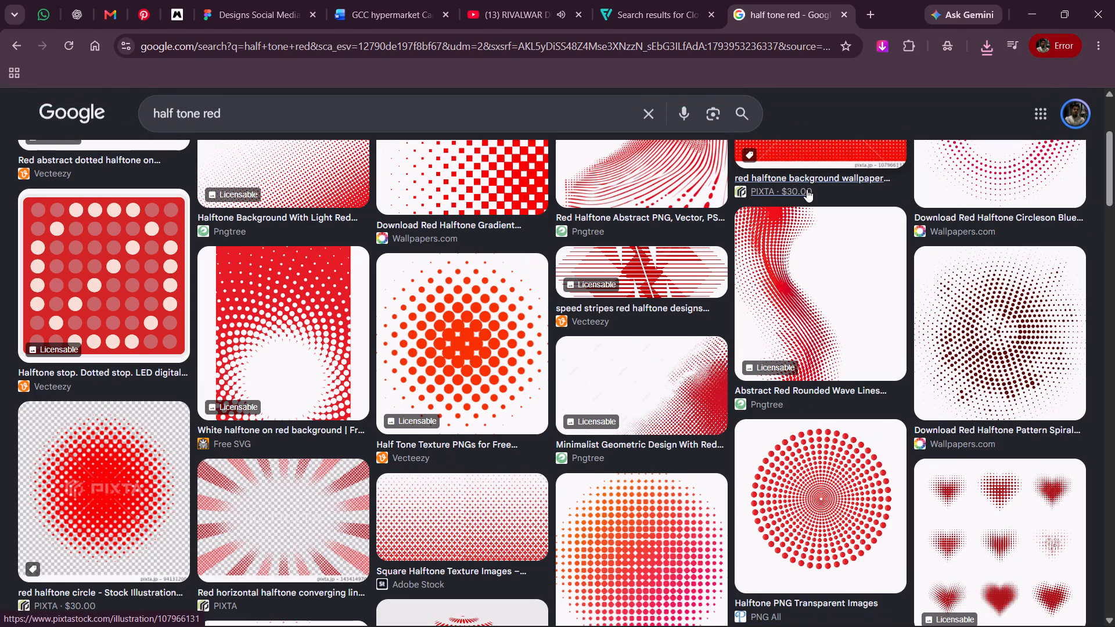
pyautogui.scroll(-1, 807, 189)
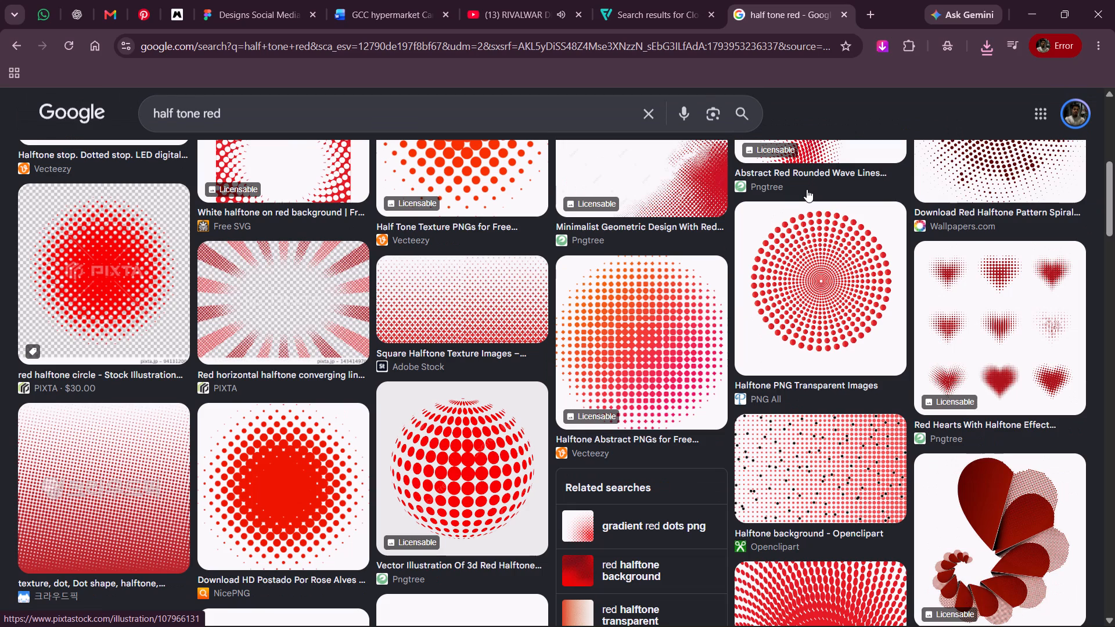
pyautogui.moveTo(199, 116); pyautogui.dragTo(134, 121)
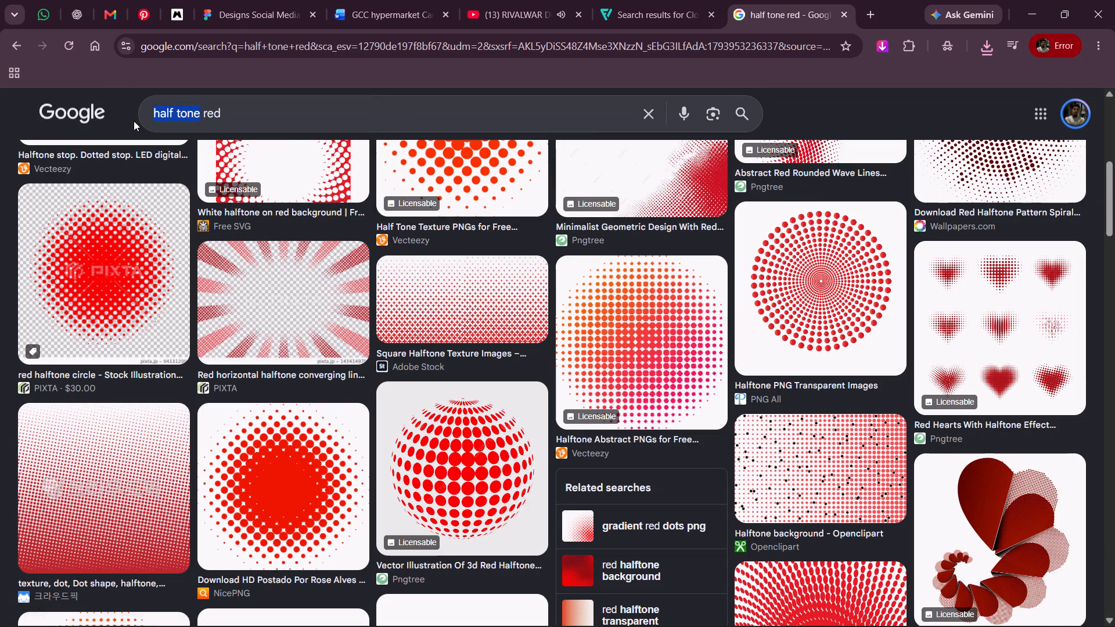
pyautogui.moveTo(134, 121); pyautogui.dragTo(133, 121)
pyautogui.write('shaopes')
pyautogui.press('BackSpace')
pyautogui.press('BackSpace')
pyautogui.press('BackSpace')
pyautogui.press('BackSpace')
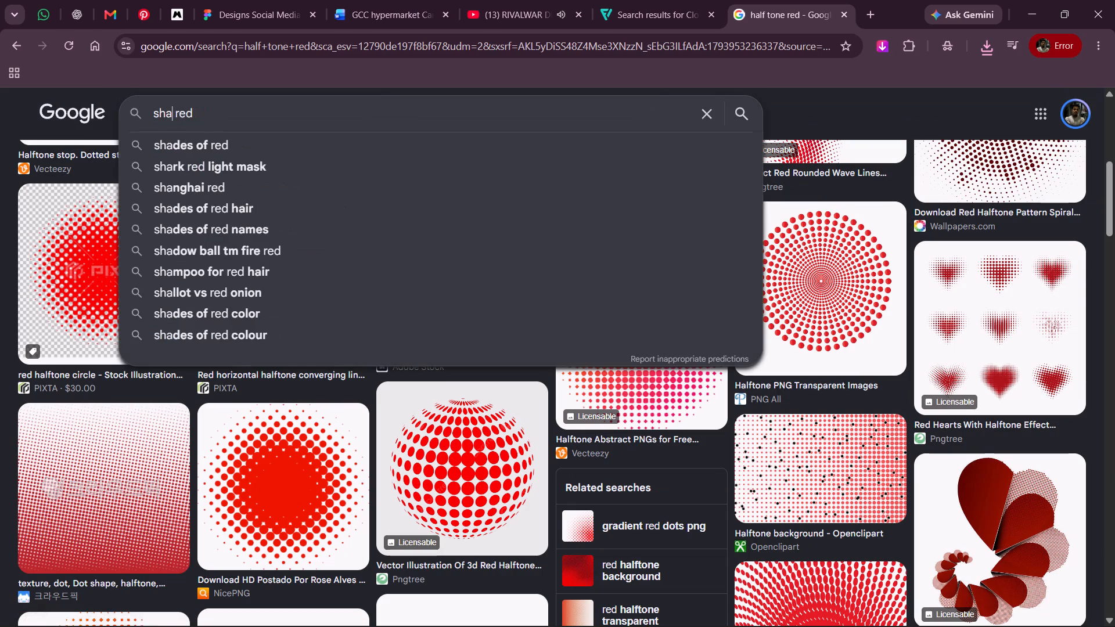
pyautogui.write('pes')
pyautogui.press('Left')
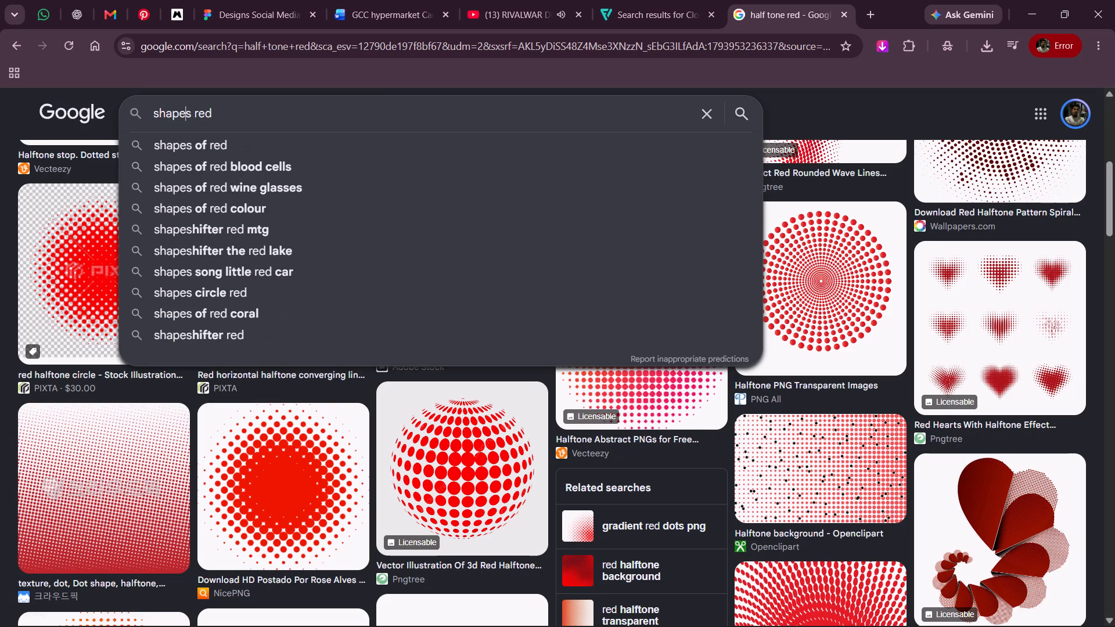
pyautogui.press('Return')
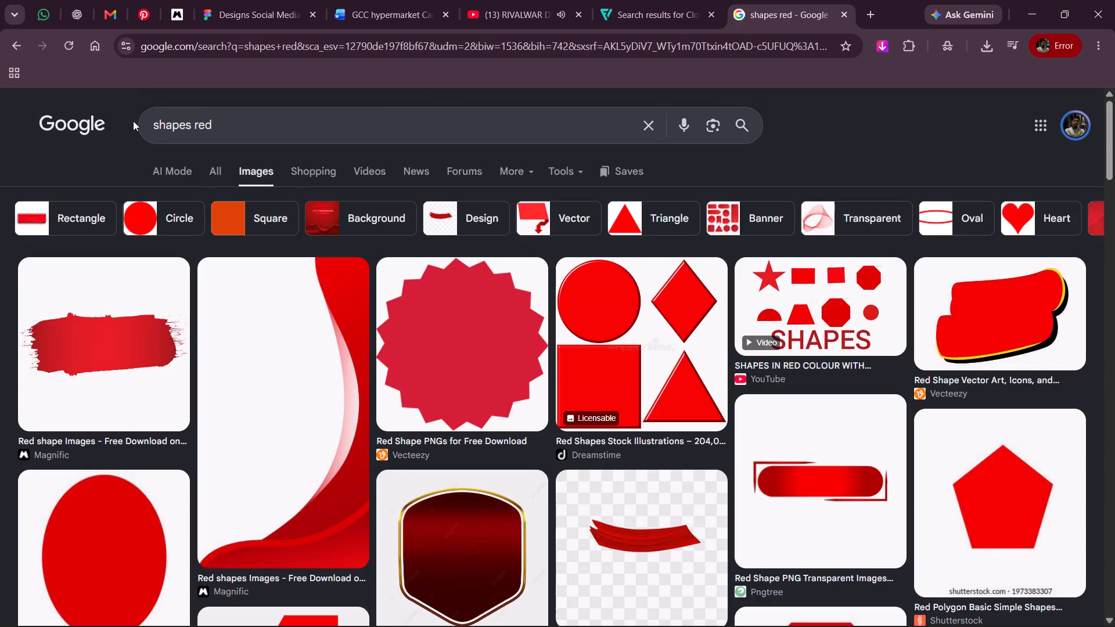
# Look through the shapes red image results for a suitable red graphic.
pyautogui.scroll(-1, 463, 338)
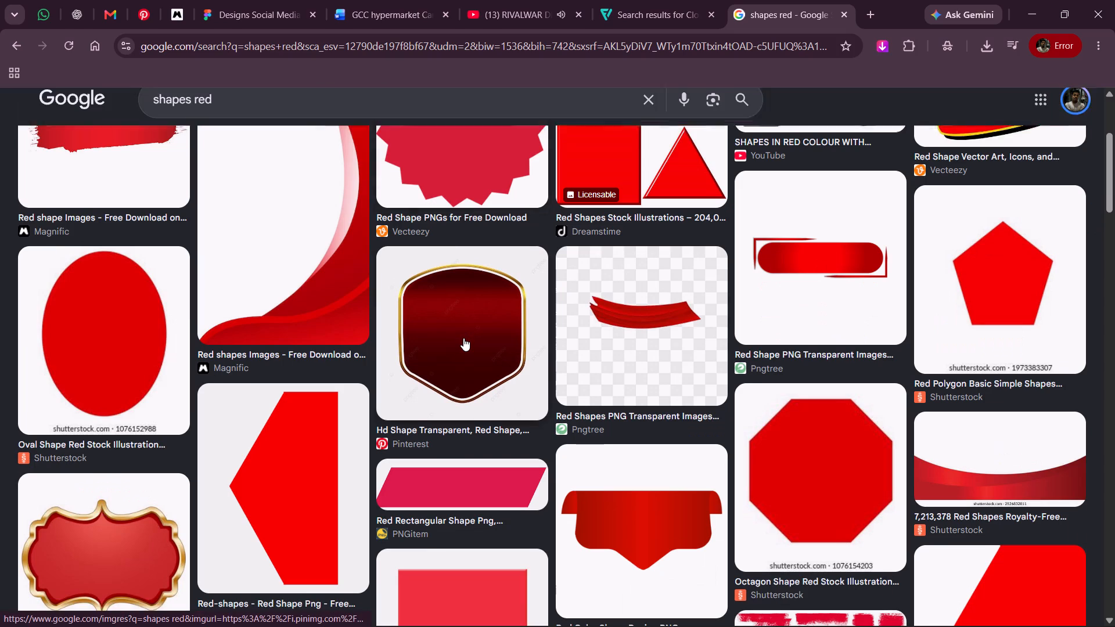
pyautogui.scroll(-1, 589, 380)
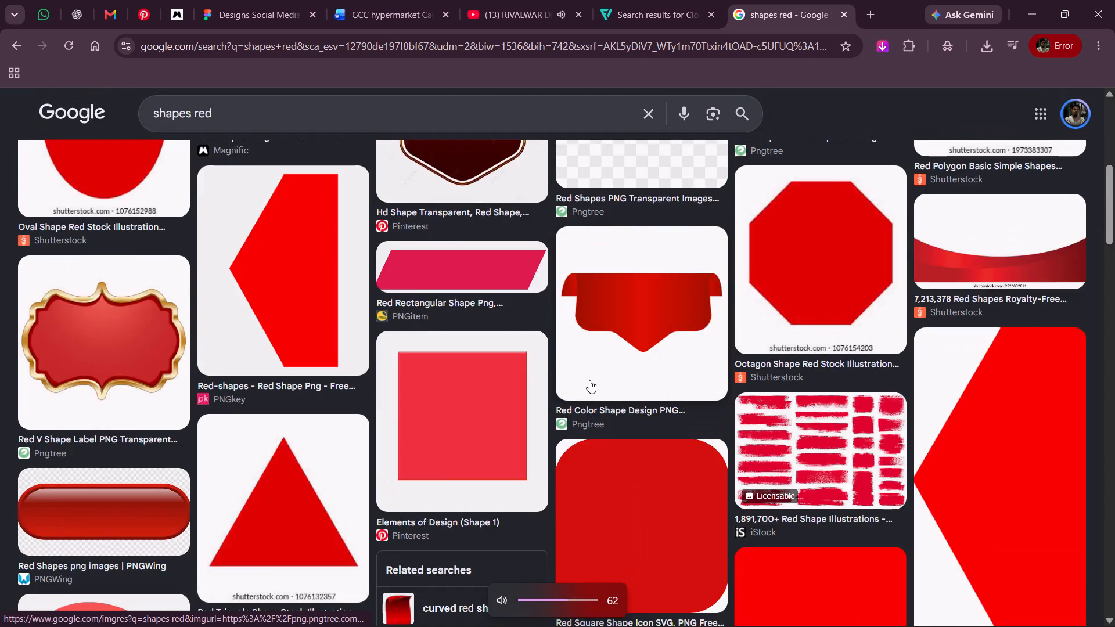
pyautogui.scroll(-3, 589, 380)
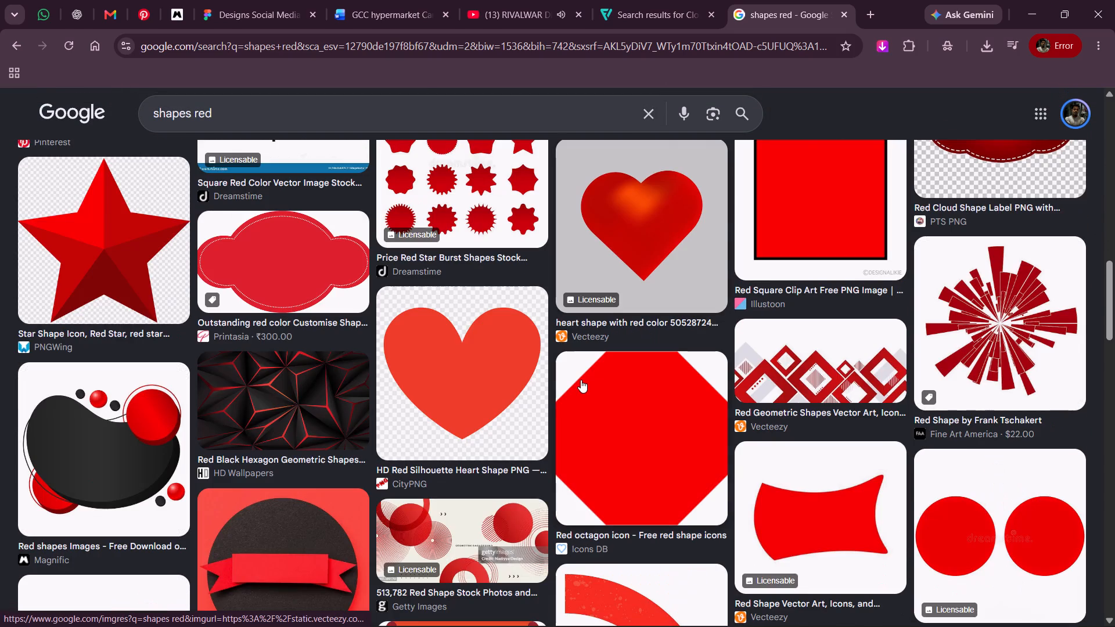
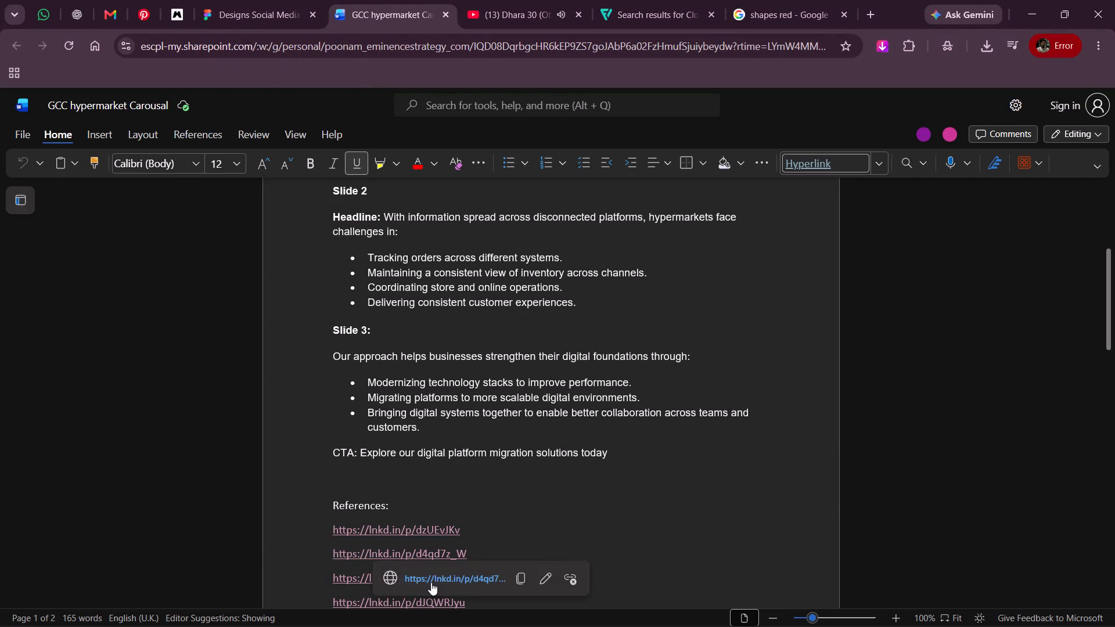
# Open the second reference link in the GCC hypermarket Carousal document and view the carousel slides in the QBurst LinkedIn post.
pyautogui.click(431, 582)
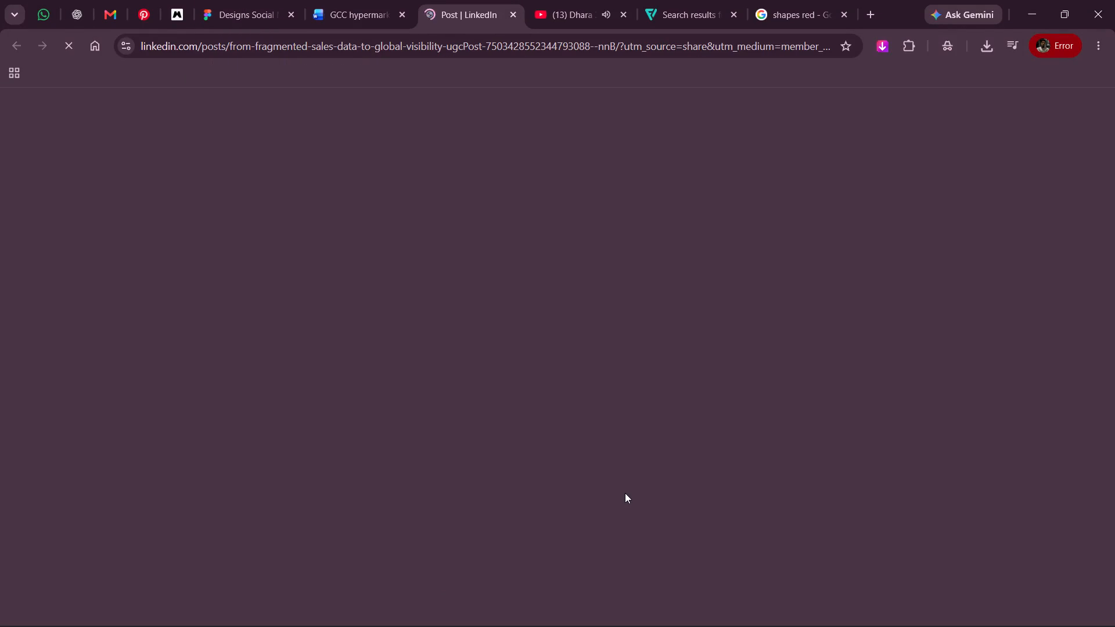
pyautogui.scroll(-1, 574, 470)
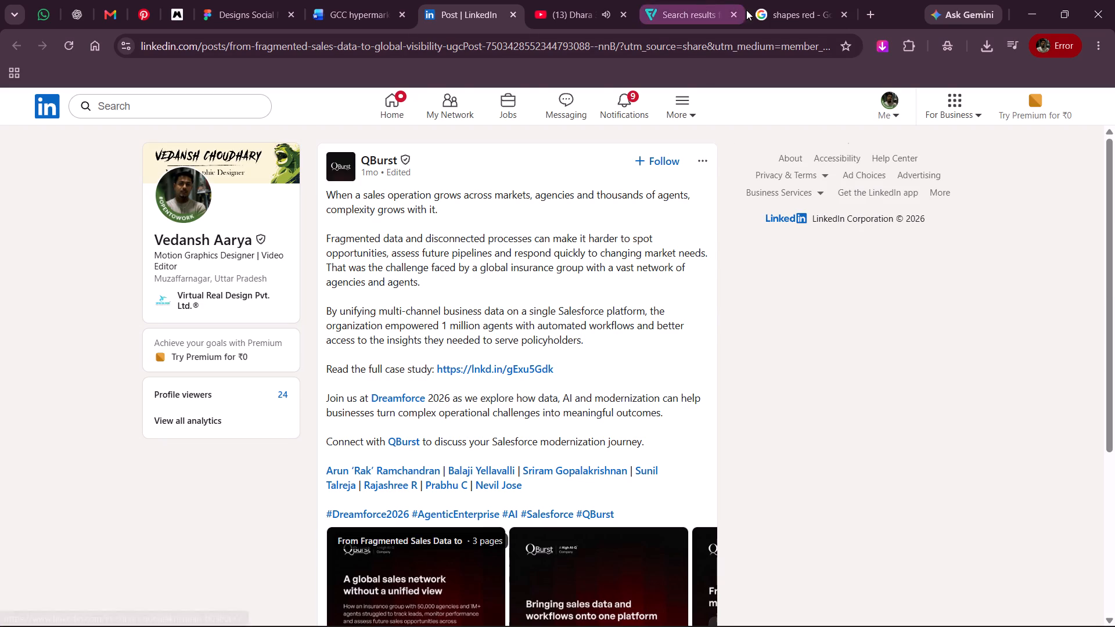
pyautogui.scroll(-1, 720, 297)
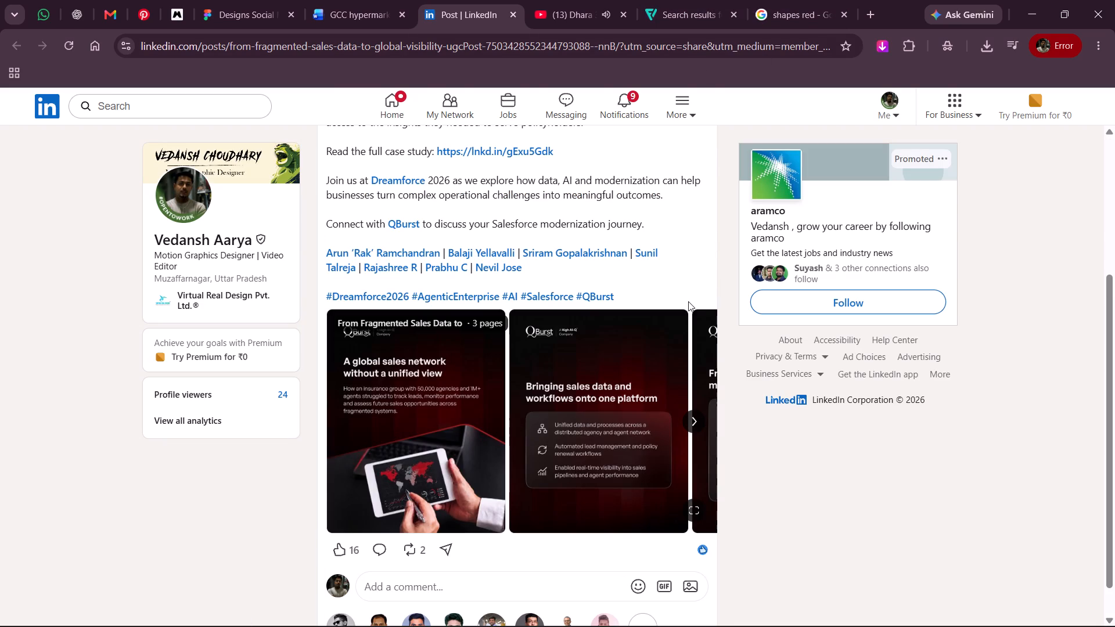
# Browse the shapes red image results in Chrome and examine the PNGWing red wavy-lines graphic with its related images.
pyautogui.scroll(1, 688, 301)
pyautogui.click(793, 0)
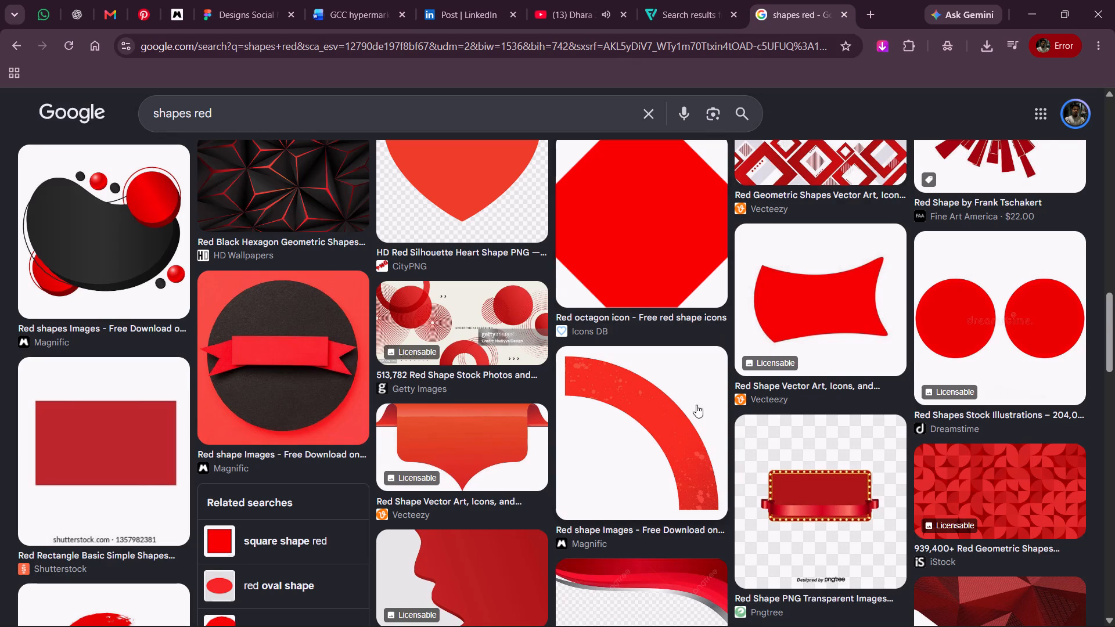
pyautogui.scroll(-3, 679, 450)
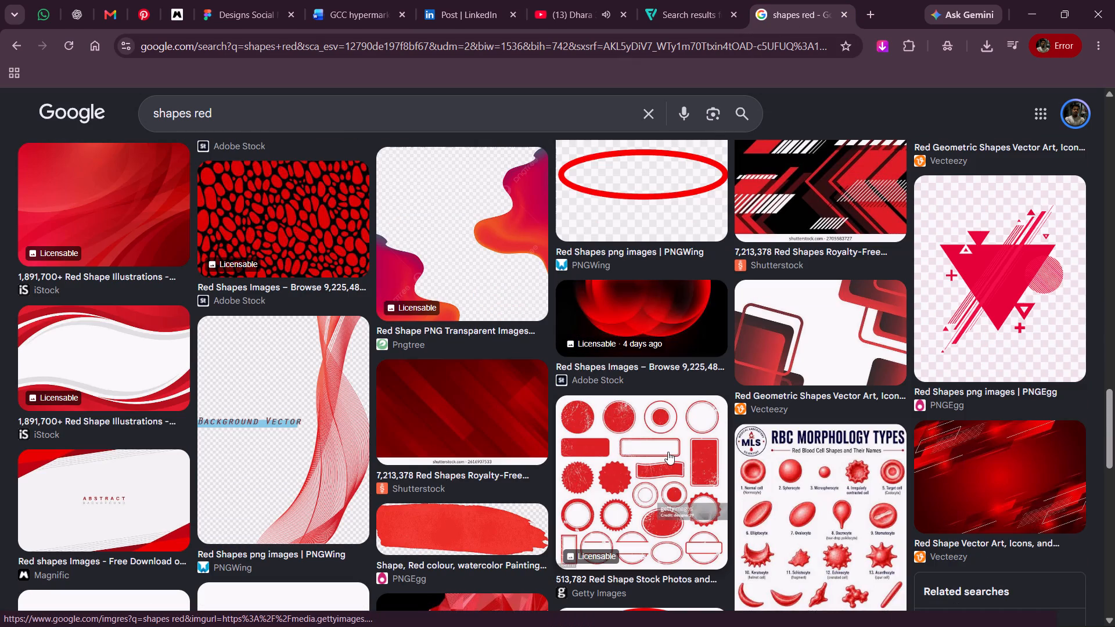
pyautogui.click(315, 439)
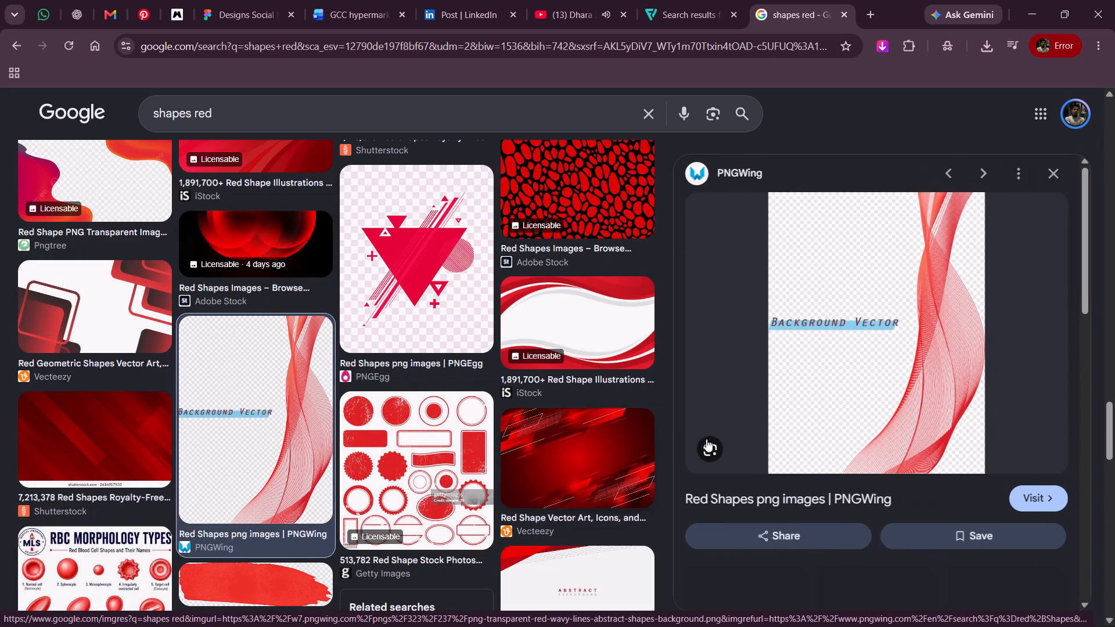
pyautogui.scroll(-2, 760, 449)
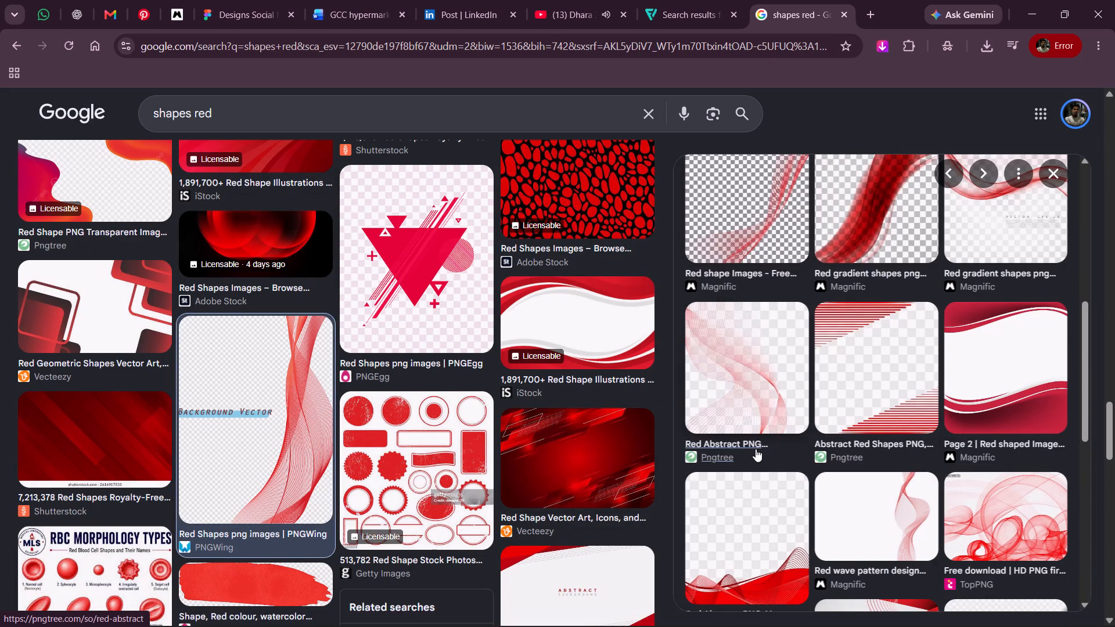
pyautogui.scroll(-1, 756, 449)
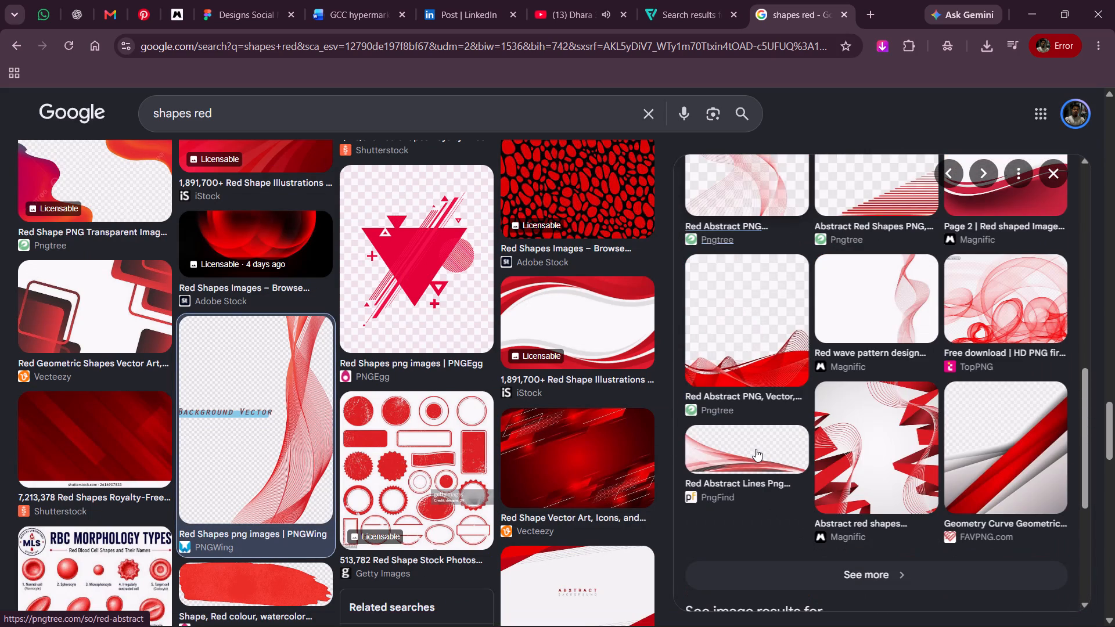
pyautogui.scroll(3, 756, 449)
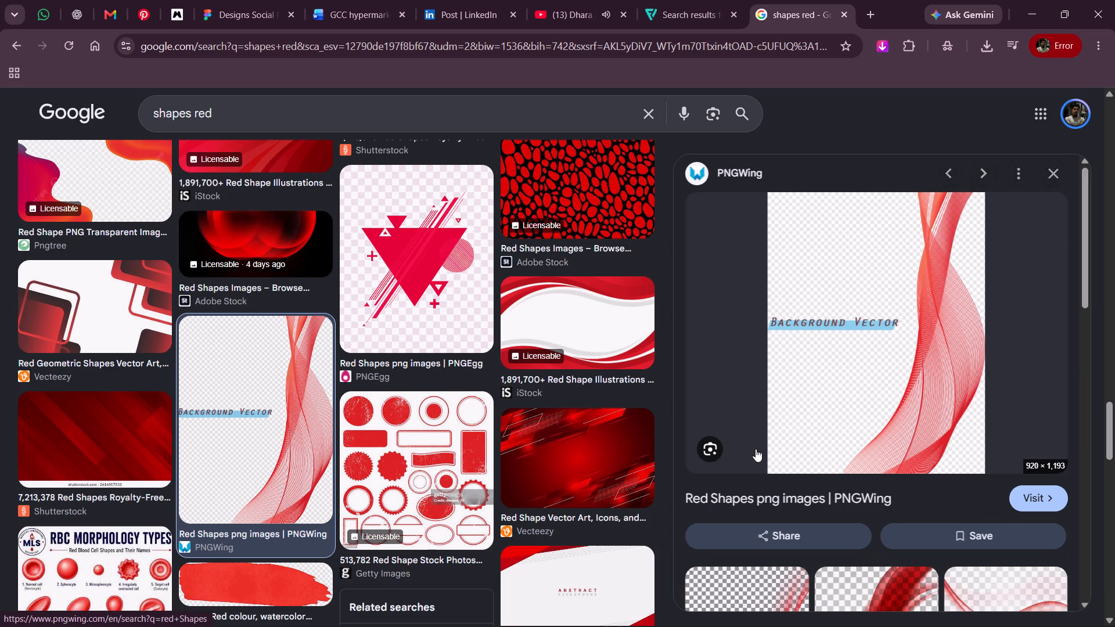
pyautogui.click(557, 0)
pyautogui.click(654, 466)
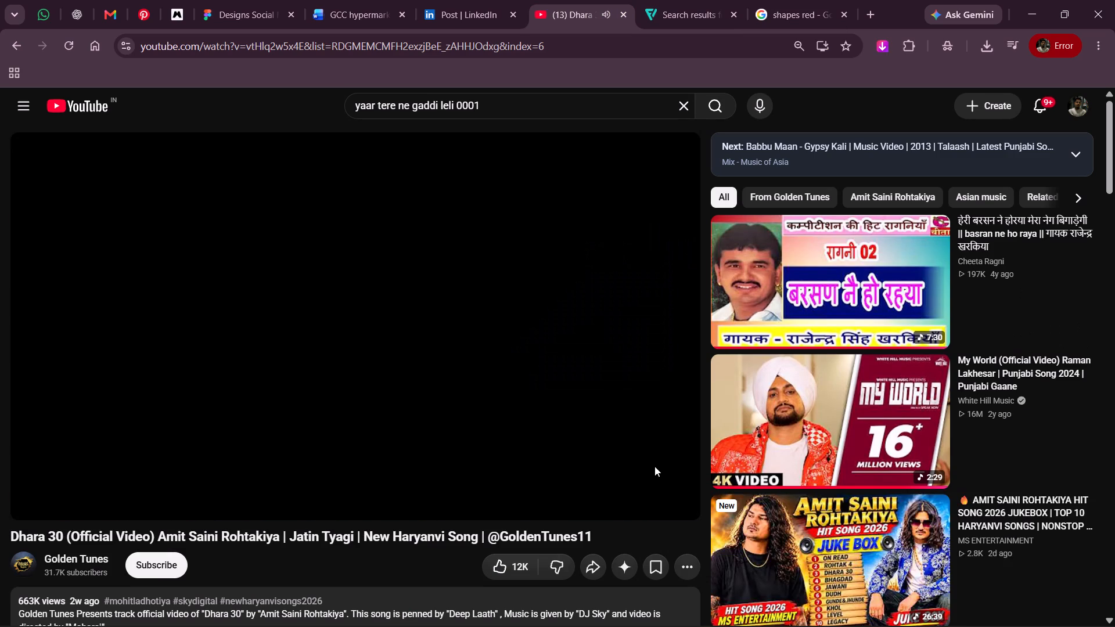
# Examine the transparent red wave and curve graphics among the images related to the PNGWing wavy-lines result.
pyautogui.click(774, 0)
pyautogui.scroll(-1, 620, 425)
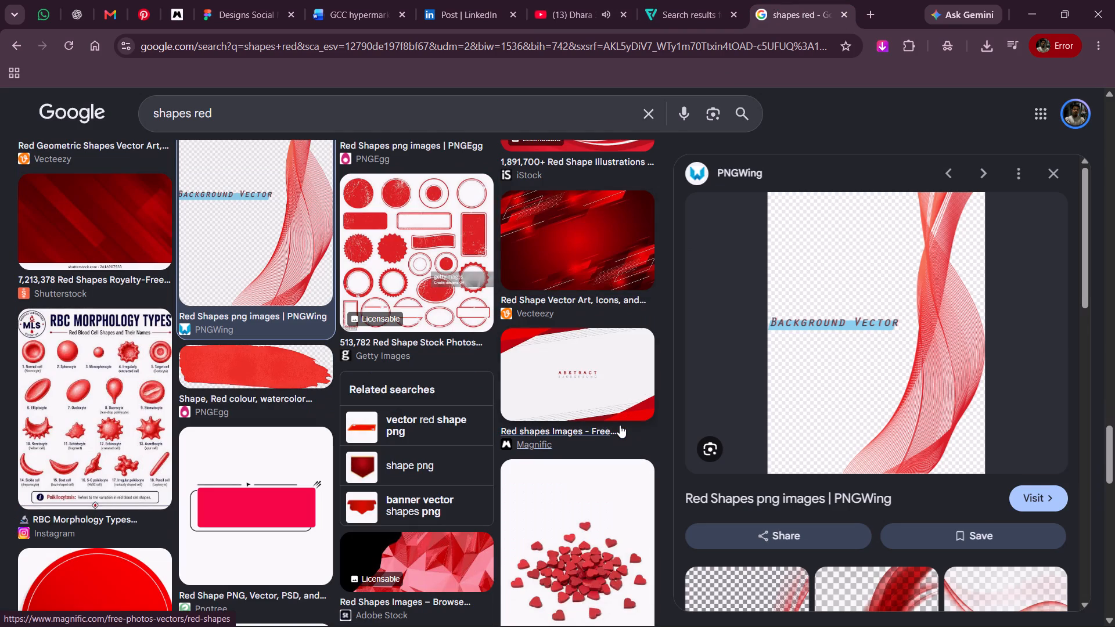
pyautogui.scroll(-1, 620, 425)
pyautogui.scroll(-1, 816, 466)
pyautogui.click(742, 434)
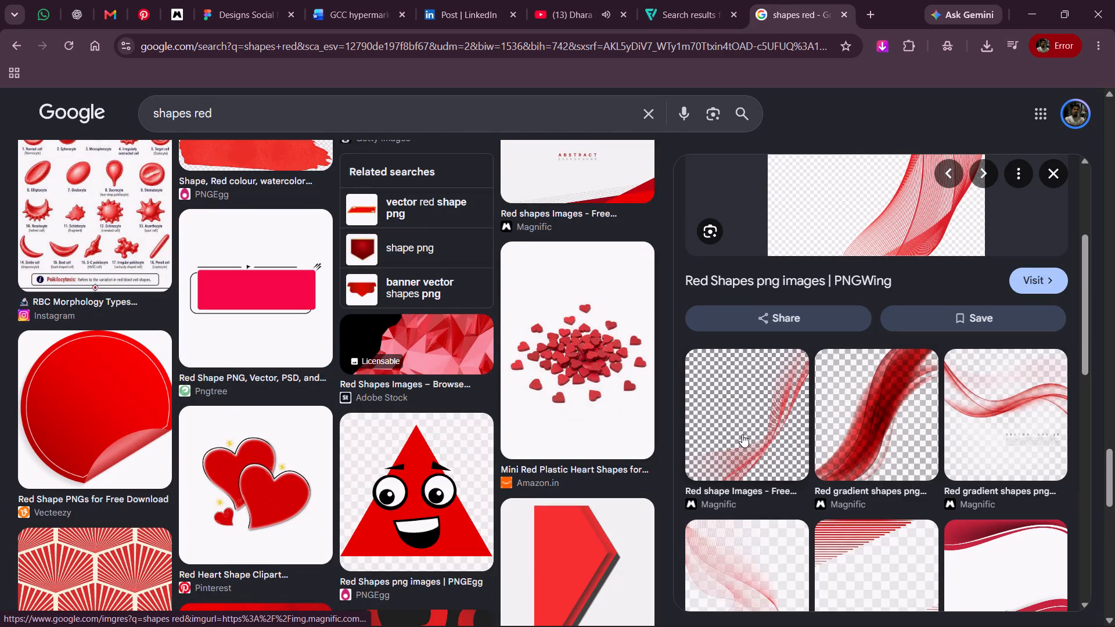
pyautogui.scroll(-1, 873, 435)
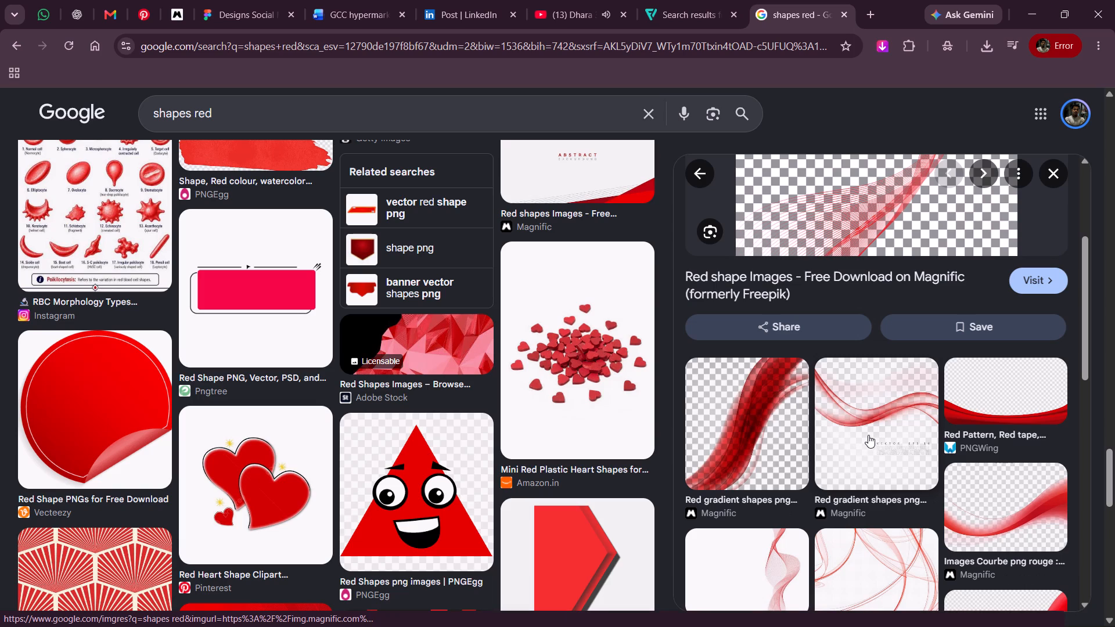
pyautogui.scroll(-1, 868, 435)
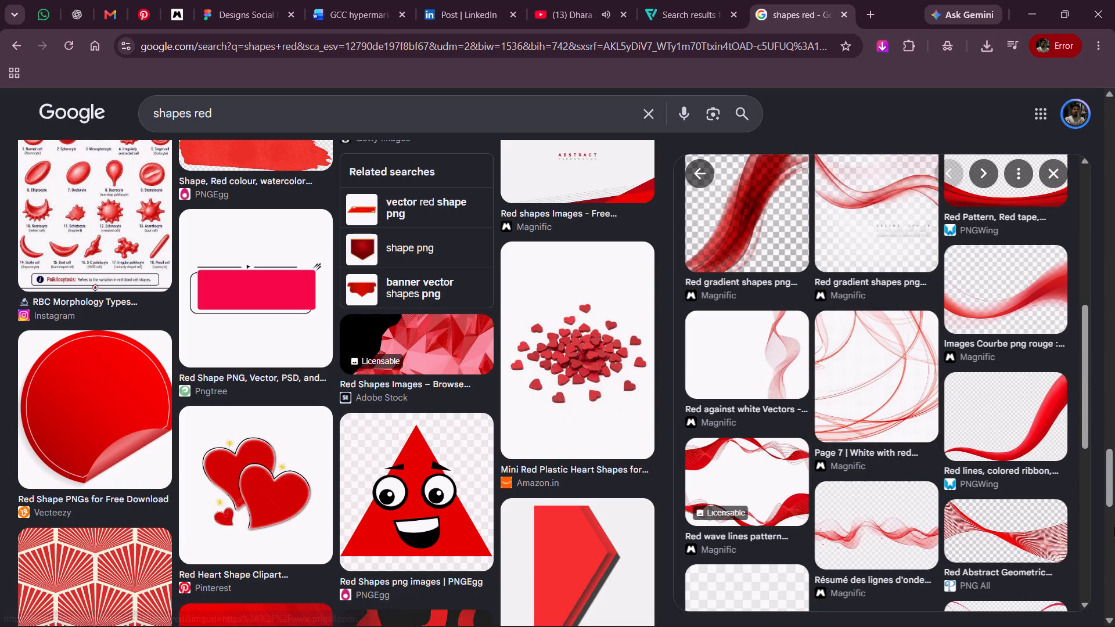
pyautogui.scroll(-1, 1114, 527)
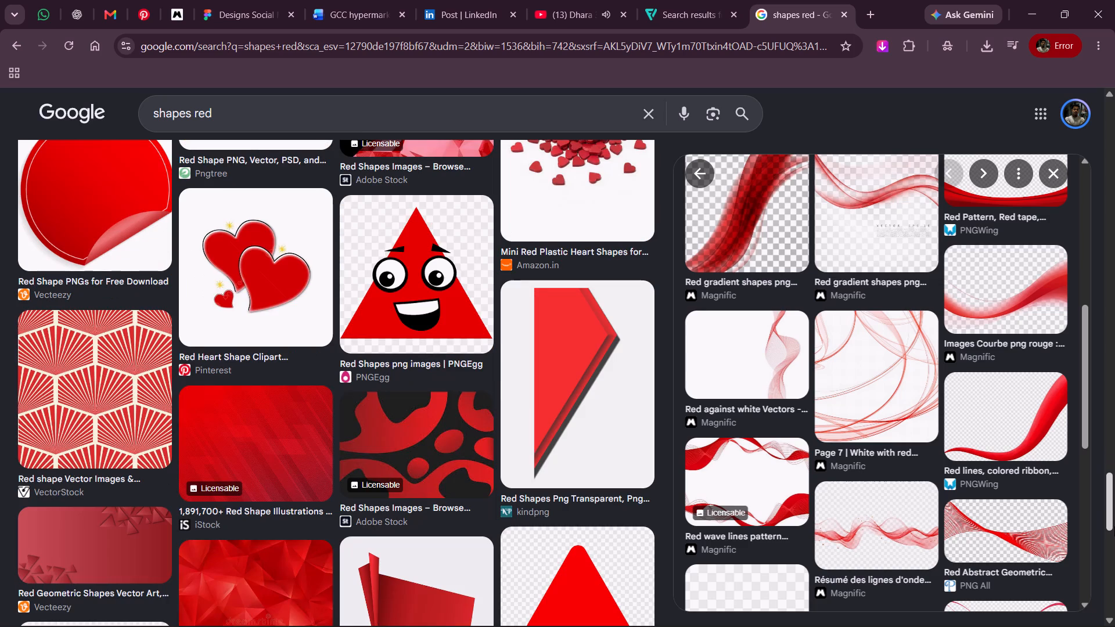
pyautogui.scroll(-1, 1007, 520)
pyautogui.scroll(1, 1041, 485)
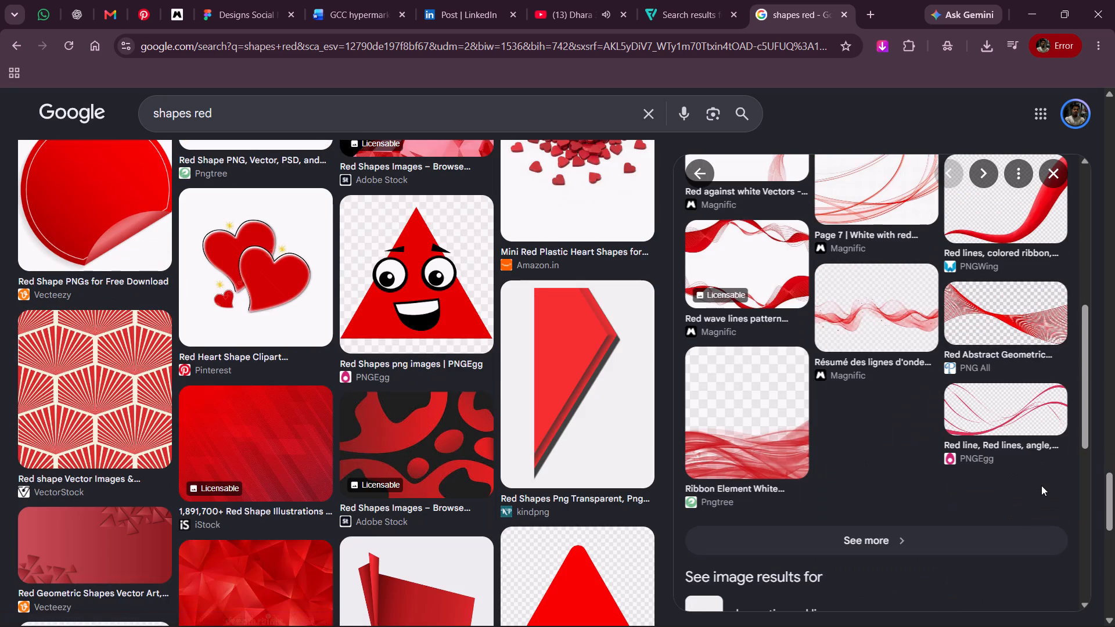
pyautogui.click(947, 247)
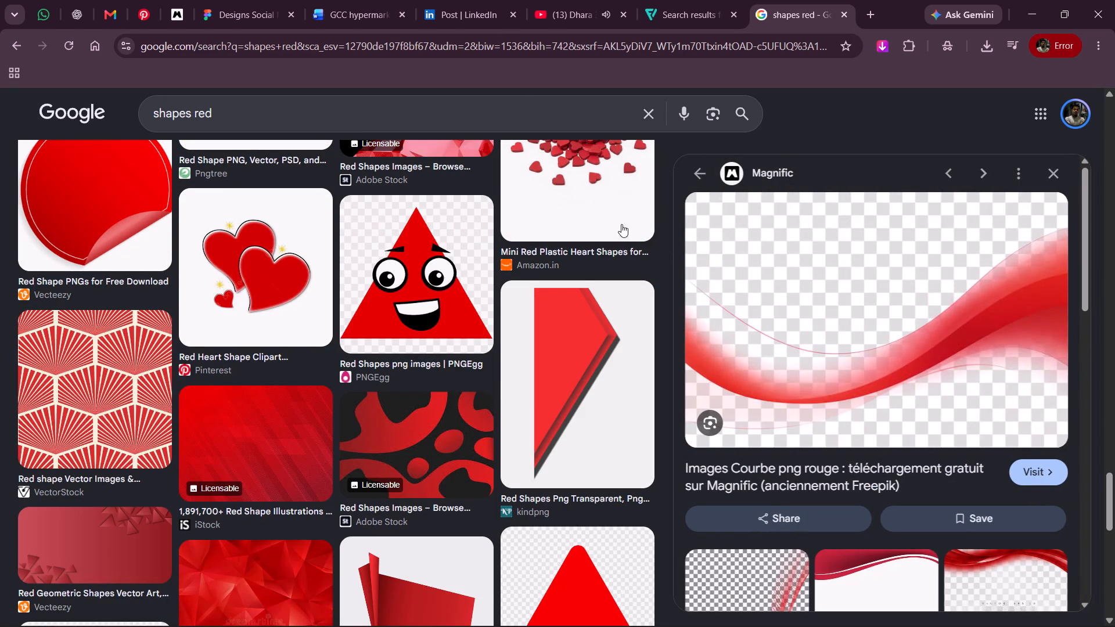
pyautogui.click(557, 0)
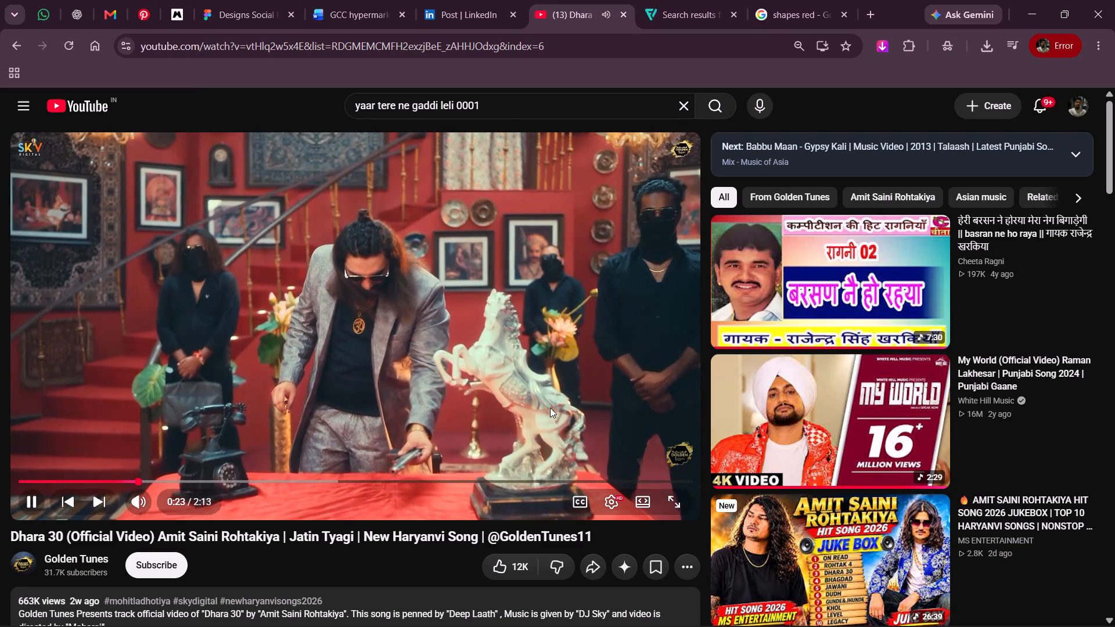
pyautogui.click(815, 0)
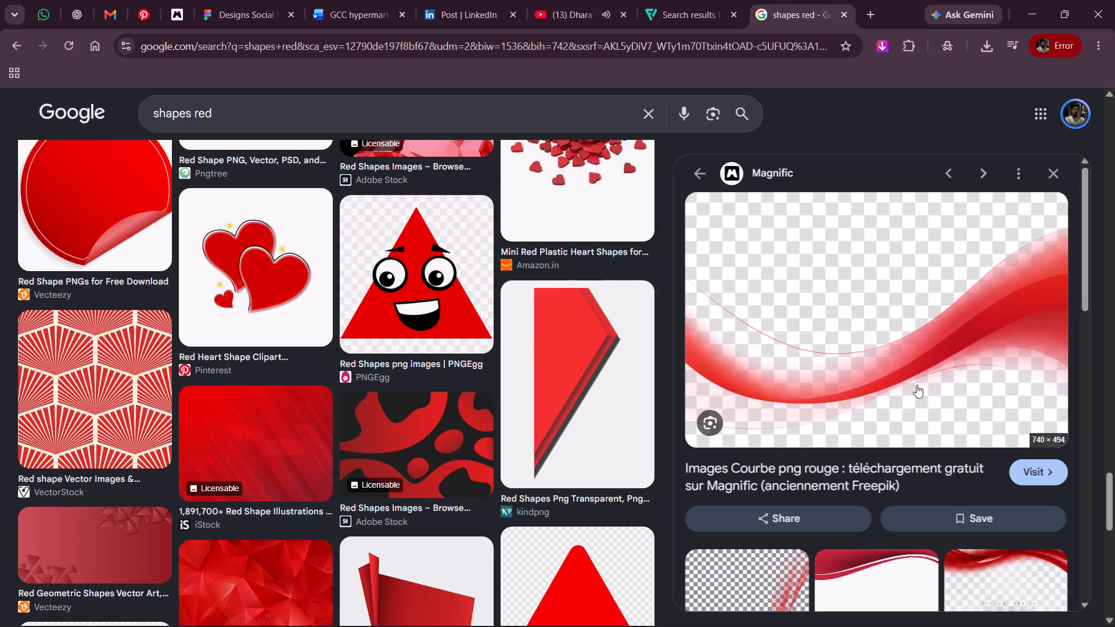
pyautogui.scroll(-1, 916, 385)
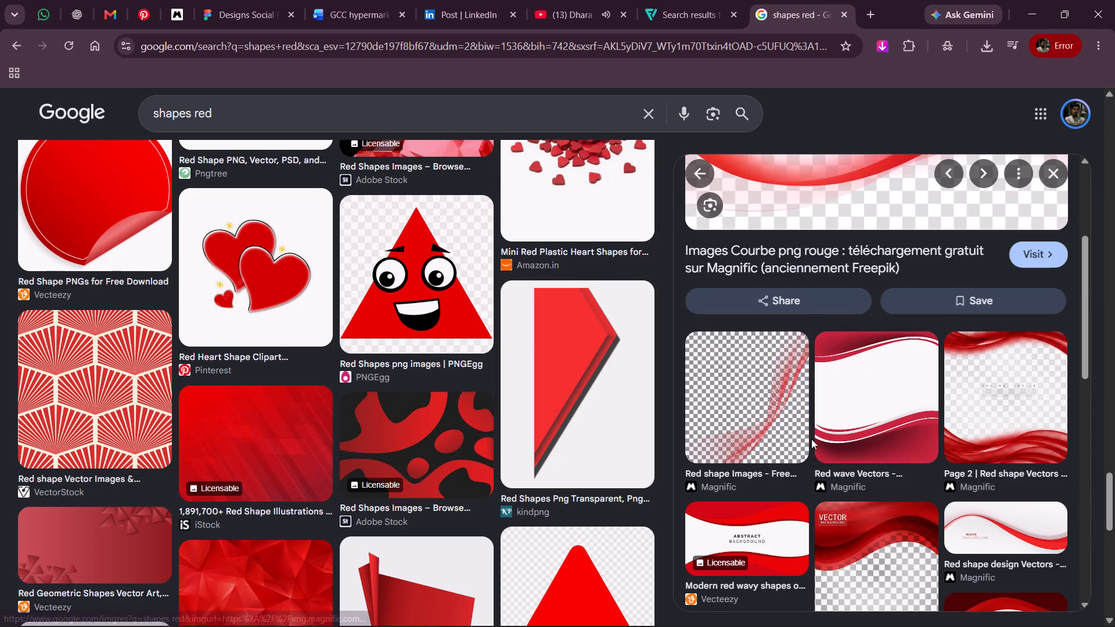
pyautogui.scroll(-1, 811, 439)
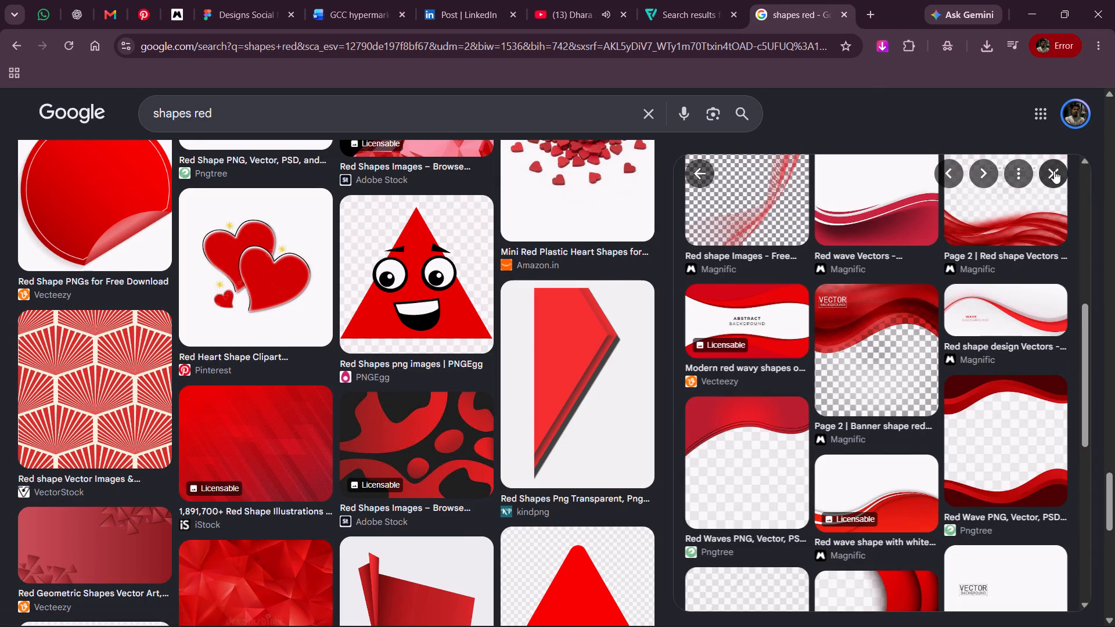
pyautogui.click(1054, 171)
pyautogui.scroll(-3, 654, 373)
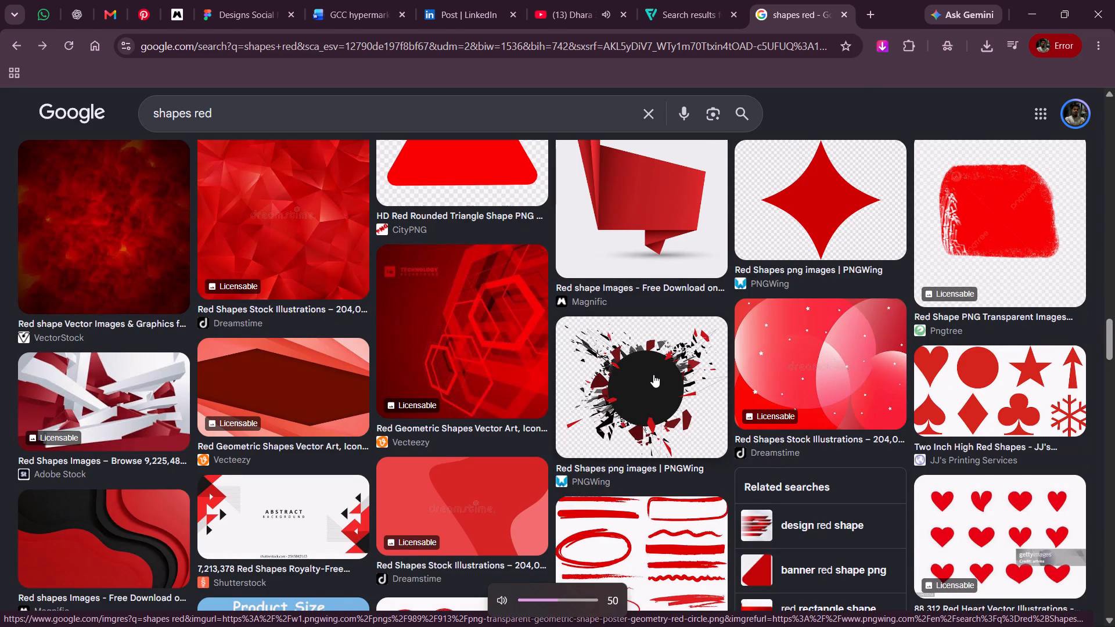
pyautogui.scroll(-1, 653, 374)
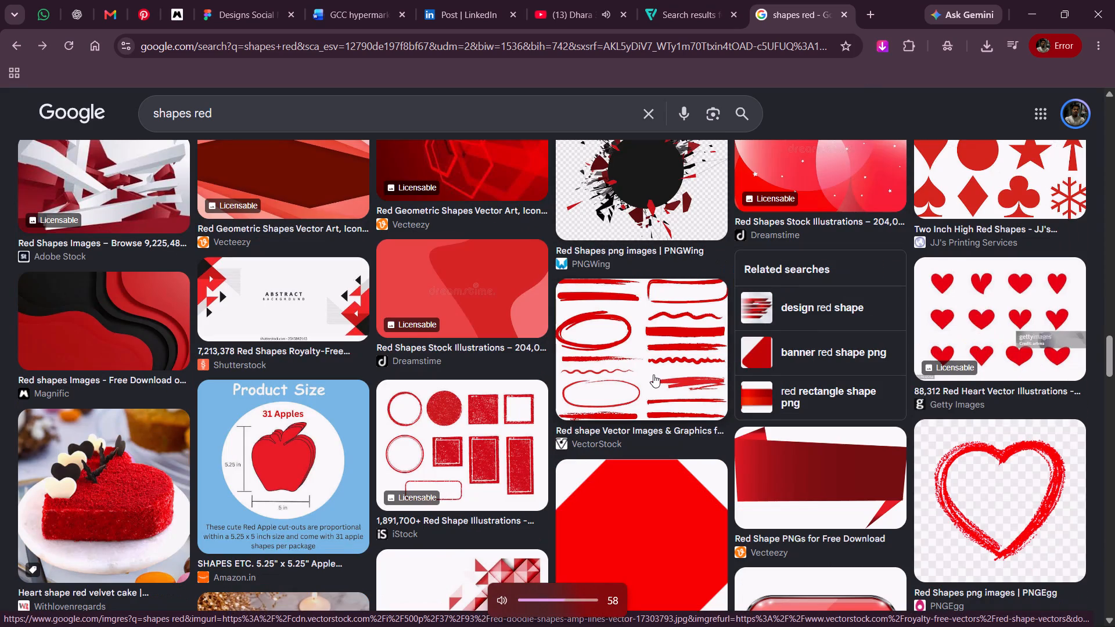
pyautogui.scroll(-1, 653, 374)
pyautogui.click(558, 449)
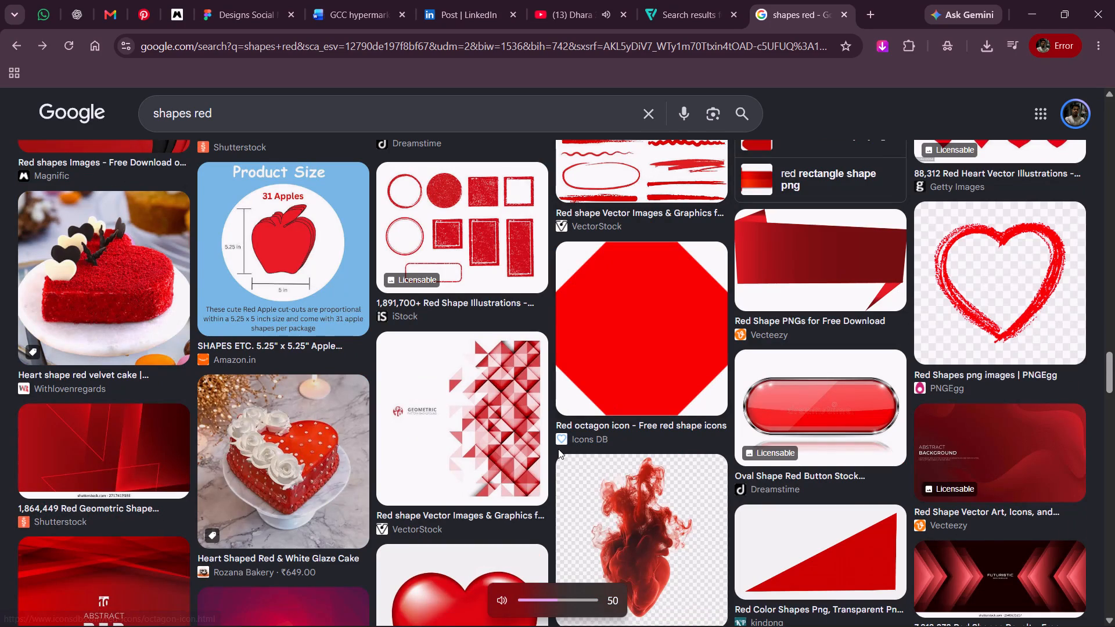
pyautogui.scroll(-3, 558, 449)
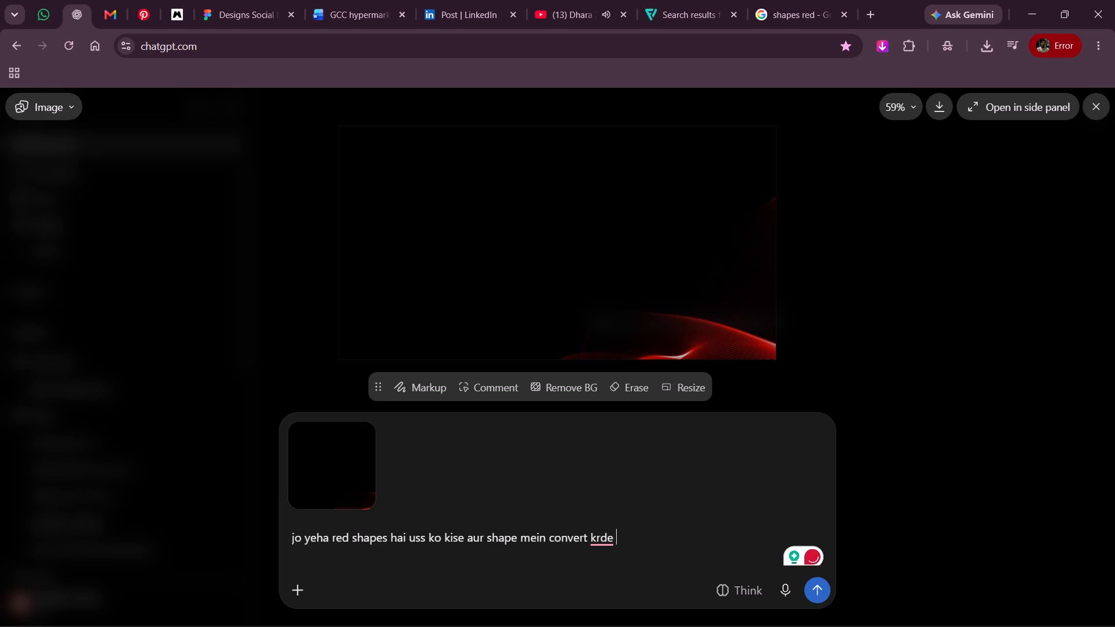
pyautogui.click(816, 583)
# Close the LinkedIn post, the Flaticon cloud search and the Google shapes red image search.
pyautogui.click(474, 0)
pyautogui.click(512, 14)
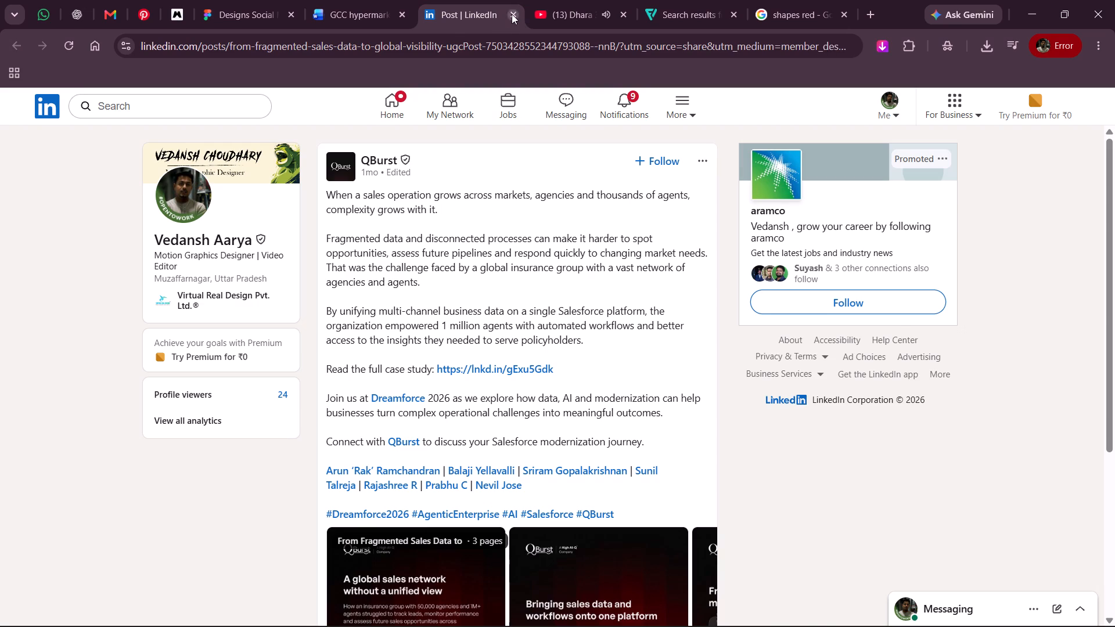
pyautogui.click(574, 5)
pyautogui.click(625, 16)
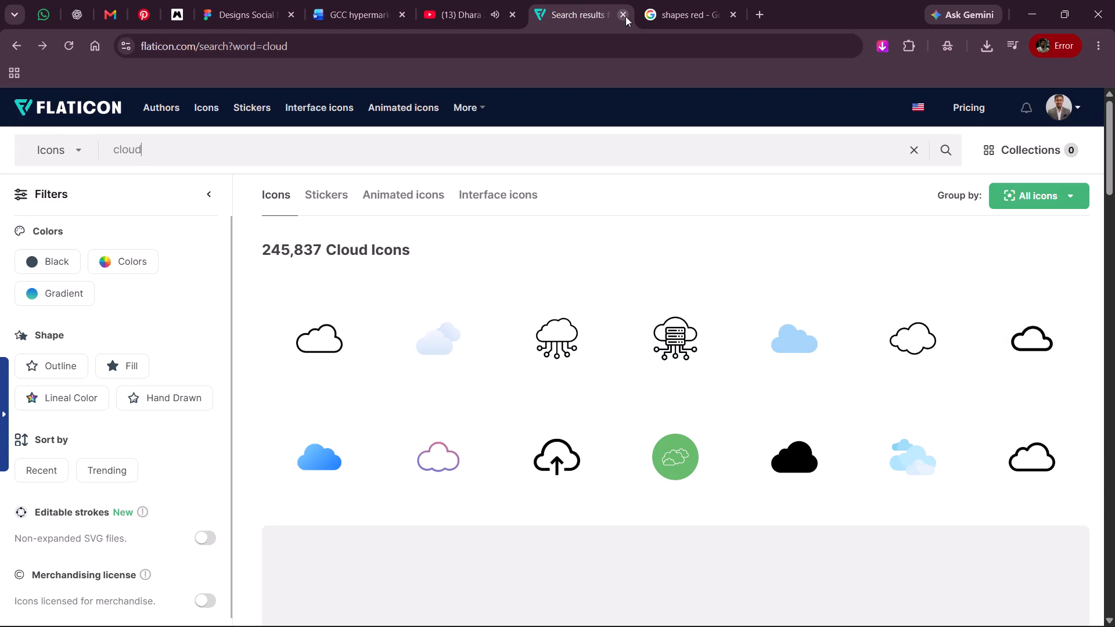
pyautogui.click(614, 16)
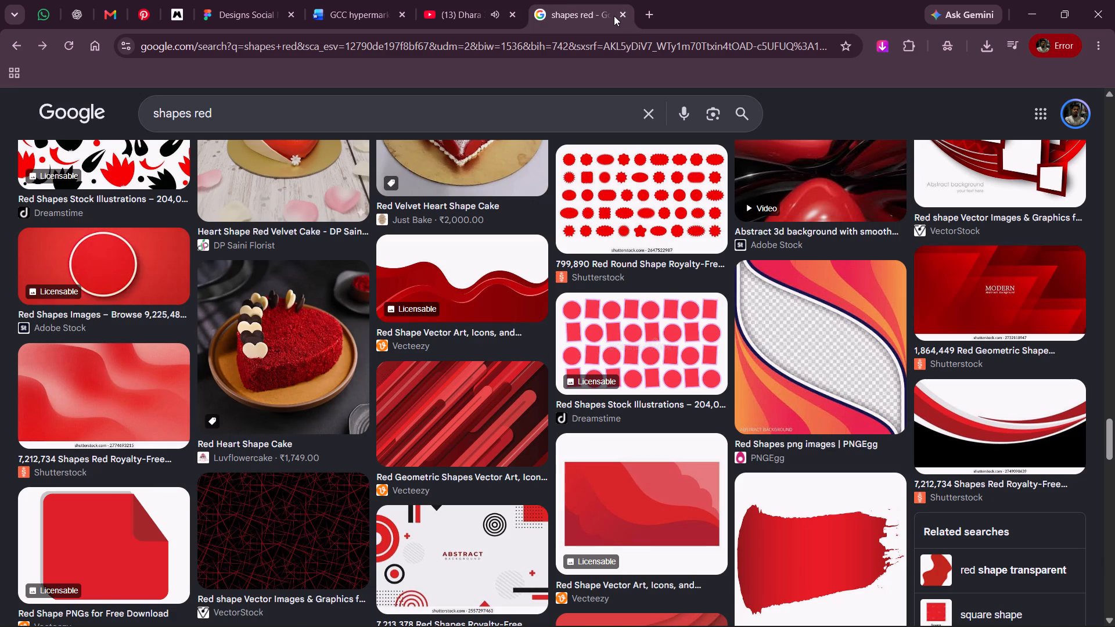
pyautogui.click(625, 13)
# Look over the partnership, whitepaper, blog, Q&A and article post designs on the Figma Marketing Templates page for reference.
pyautogui.click(409, 0)
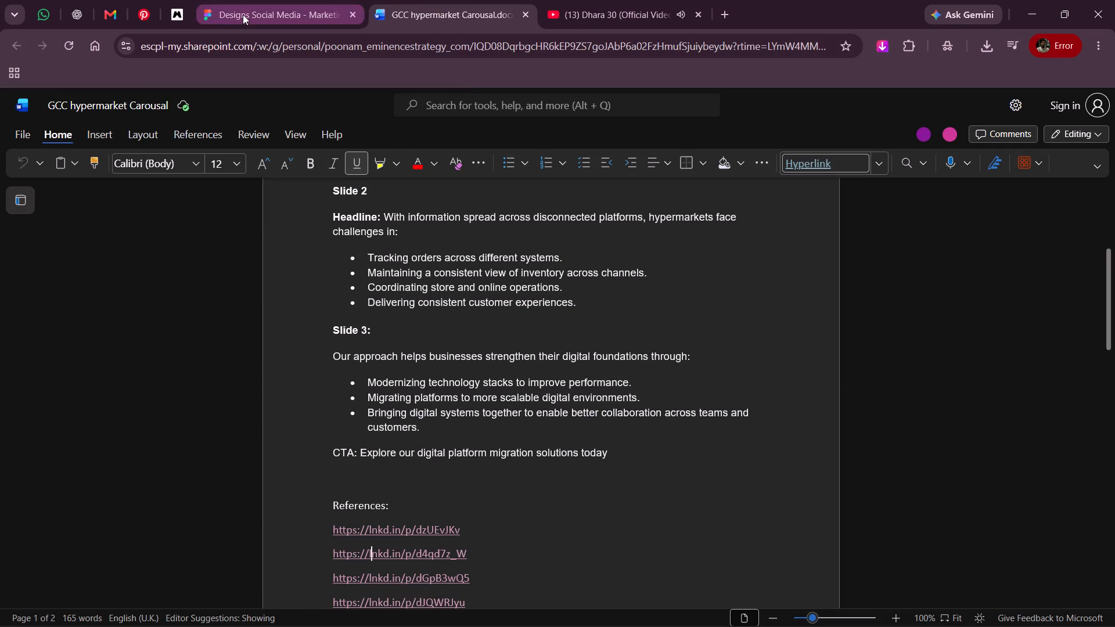
pyautogui.click(246, 9)
pyautogui.press('space')
pyautogui.press('space')
pyautogui.press('space')
pyautogui.press('space')
pyautogui.press('space')
pyautogui.press('space')
pyautogui.press('space')
pyautogui.press('space')
pyautogui.press('space')
pyautogui.press('space')
pyautogui.press('space')
pyautogui.press('space')
pyautogui.press('space')
pyautogui.press('space')
pyautogui.press('space')
pyautogui.press('space')
pyautogui.press('space')
pyautogui.press('space')
pyautogui.press('space')
pyautogui.press('space')
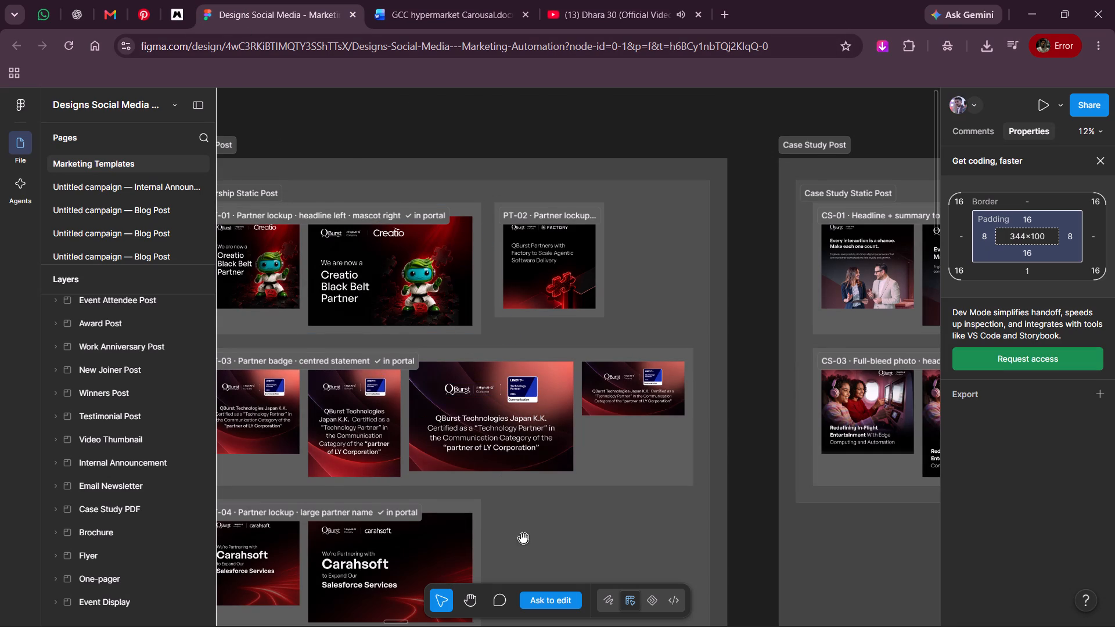
pyautogui.moveTo(526, 535); pyautogui.dragTo(617, 476)
pyautogui.moveTo(523, 440); pyautogui.dragTo(597, 444)
pyautogui.moveTo(597, 444); pyautogui.dragTo(619, 444)
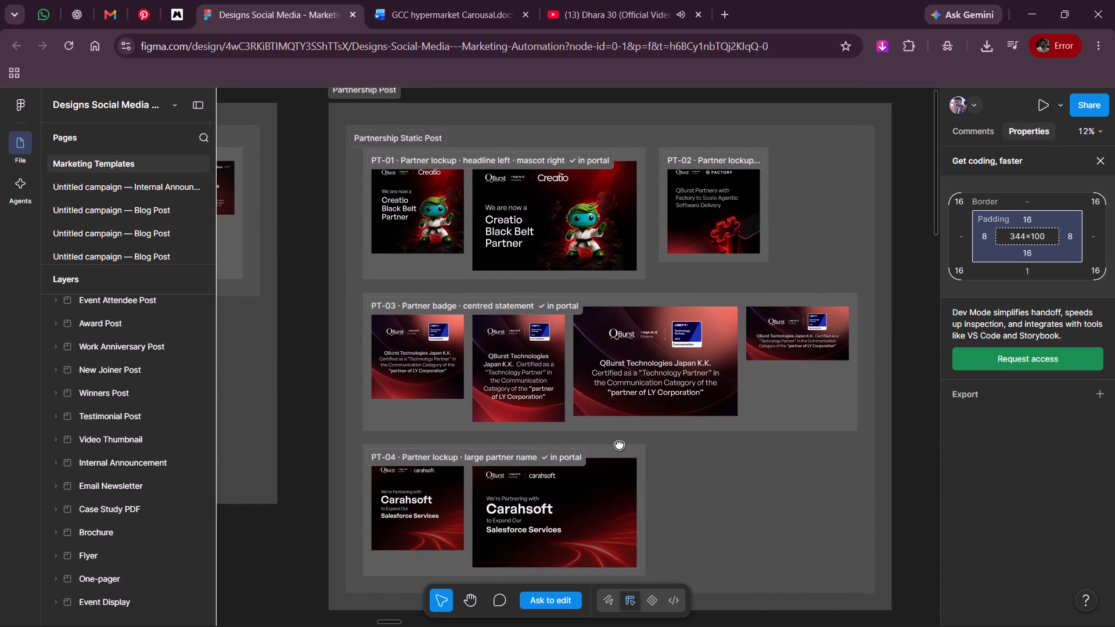
pyautogui.moveTo(619, 444); pyautogui.dragTo(718, 451)
pyautogui.moveTo(538, 390); pyautogui.dragTo(729, 417)
pyautogui.moveTo(574, 410); pyautogui.dragTo(778, 424)
pyautogui.moveTo(643, 420); pyautogui.dragTo(874, 430)
pyautogui.moveTo(611, 402); pyautogui.dragTo(624, 402)
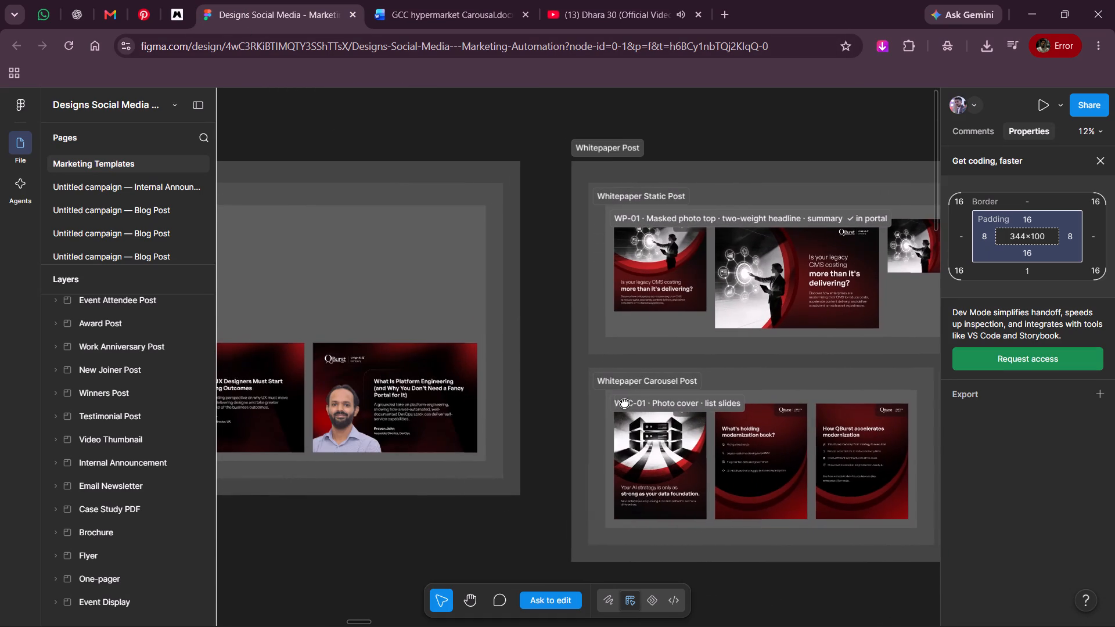
pyautogui.moveTo(624, 402); pyautogui.dragTo(965, 407)
pyautogui.moveTo(570, 291); pyautogui.dragTo(780, 307)
pyautogui.moveTo(511, 304); pyautogui.dragTo(720, 302)
pyautogui.moveTo(556, 313); pyautogui.dragTo(844, 320)
pyautogui.moveTo(417, 396); pyautogui.dragTo(697, 399)
pyautogui.moveTo(732, 419); pyautogui.dragTo(715, 348)
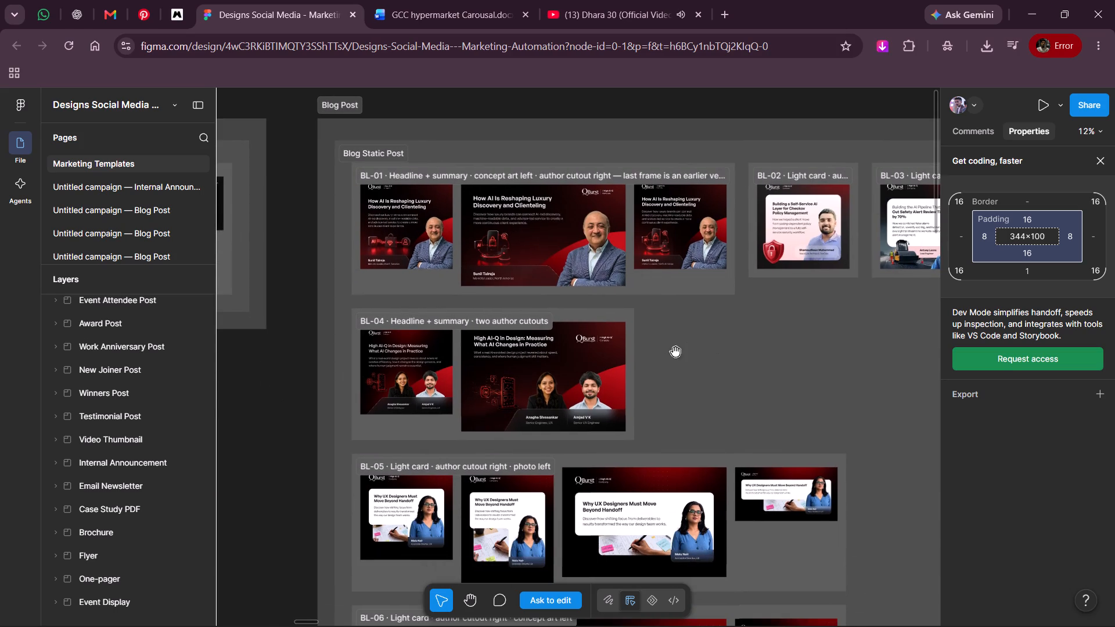
pyautogui.moveTo(661, 366); pyautogui.dragTo(992, 405)
pyautogui.moveTo(511, 341); pyautogui.dragTo(731, 340)
pyautogui.moveTo(441, 305); pyautogui.dragTo(865, 284)
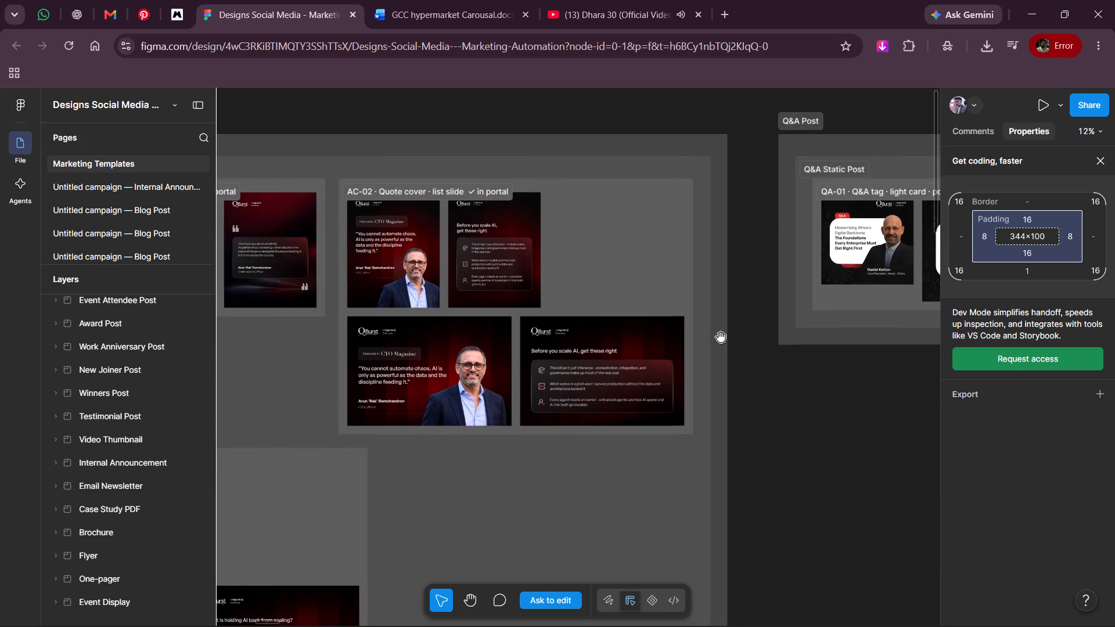
pyautogui.moveTo(454, 521); pyautogui.dragTo(744, 305)
pyautogui.moveTo(559, 240); pyautogui.dragTo(828, 460)
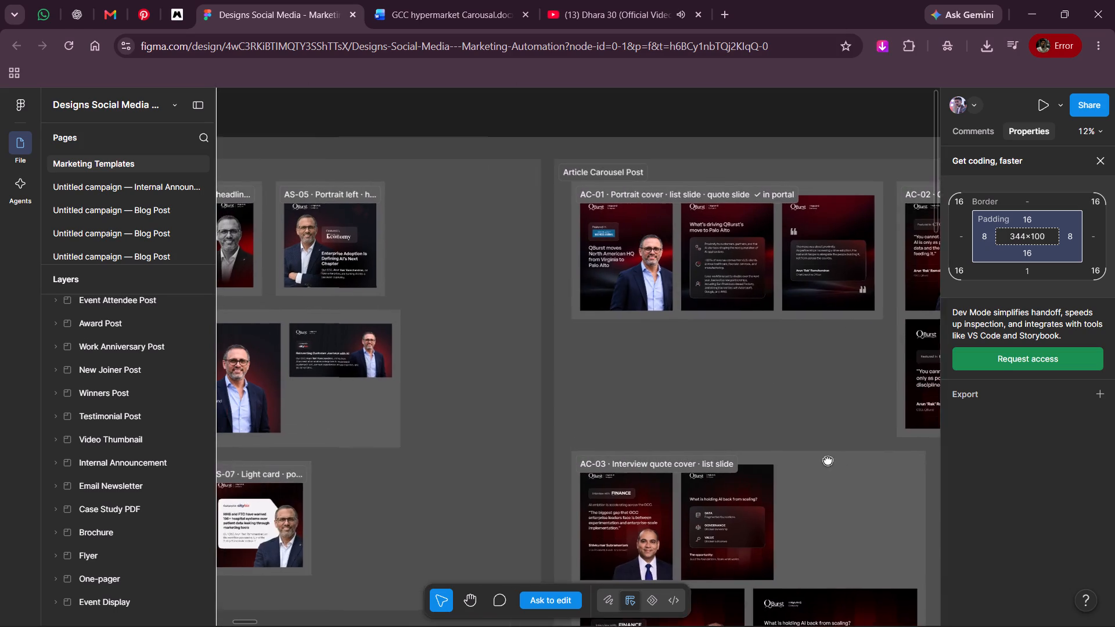
pyautogui.moveTo(828, 460); pyautogui.dragTo(956, 413)
pyautogui.moveTo(436, 526); pyautogui.dragTo(696, 491)
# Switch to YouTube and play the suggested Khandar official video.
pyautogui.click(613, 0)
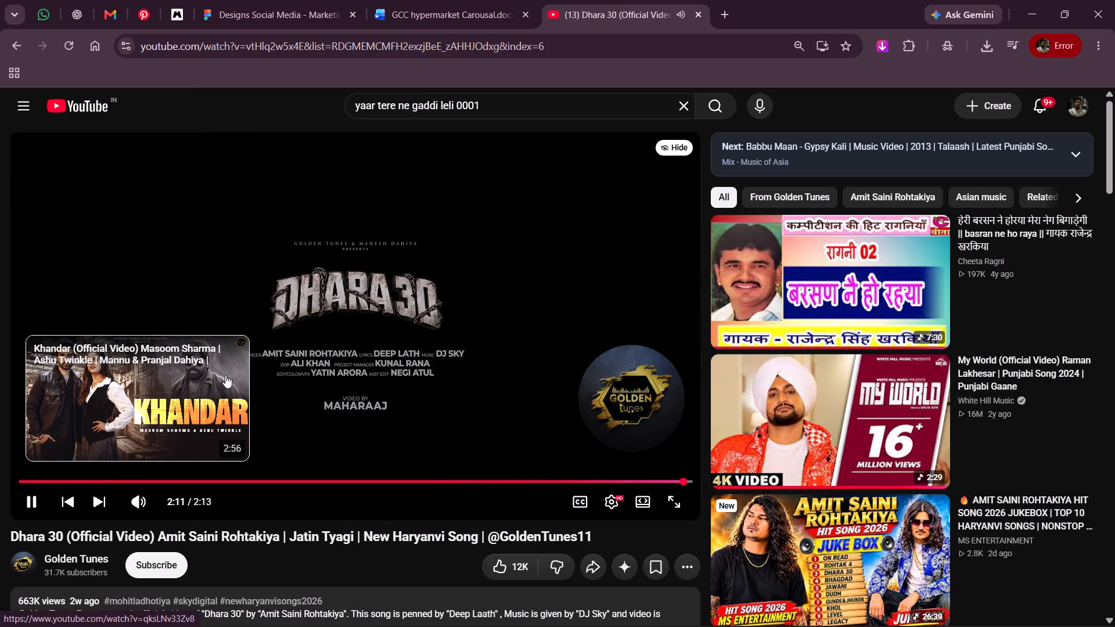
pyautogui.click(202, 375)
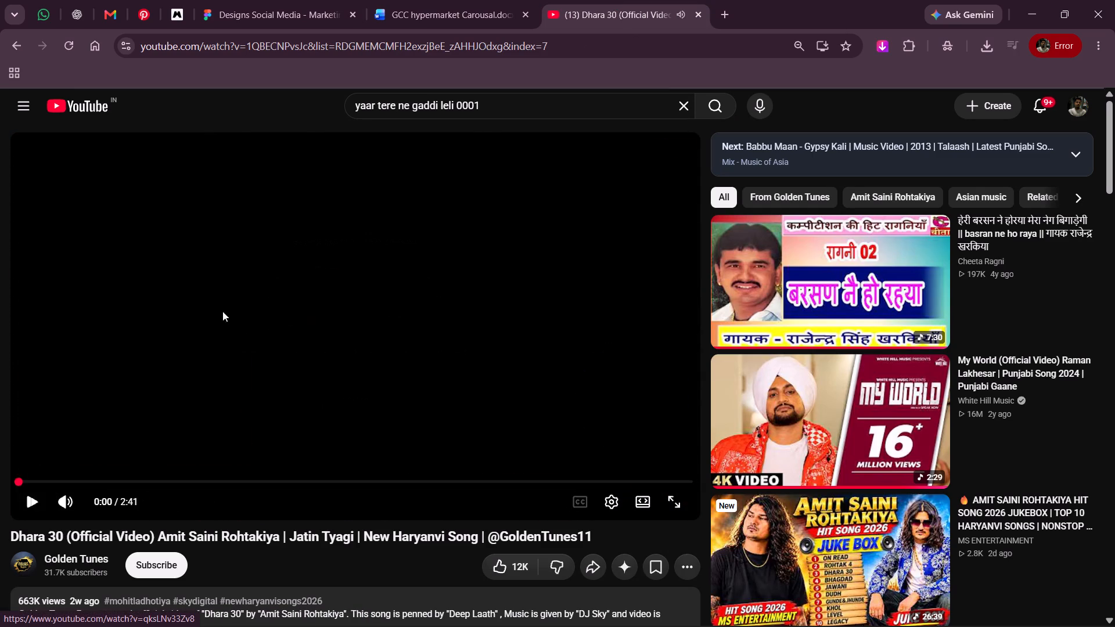
# Return to the Figma Marketing Templates page and examine the Article Static Post and Article Carousel Post designs.
pyautogui.click(358, 0)
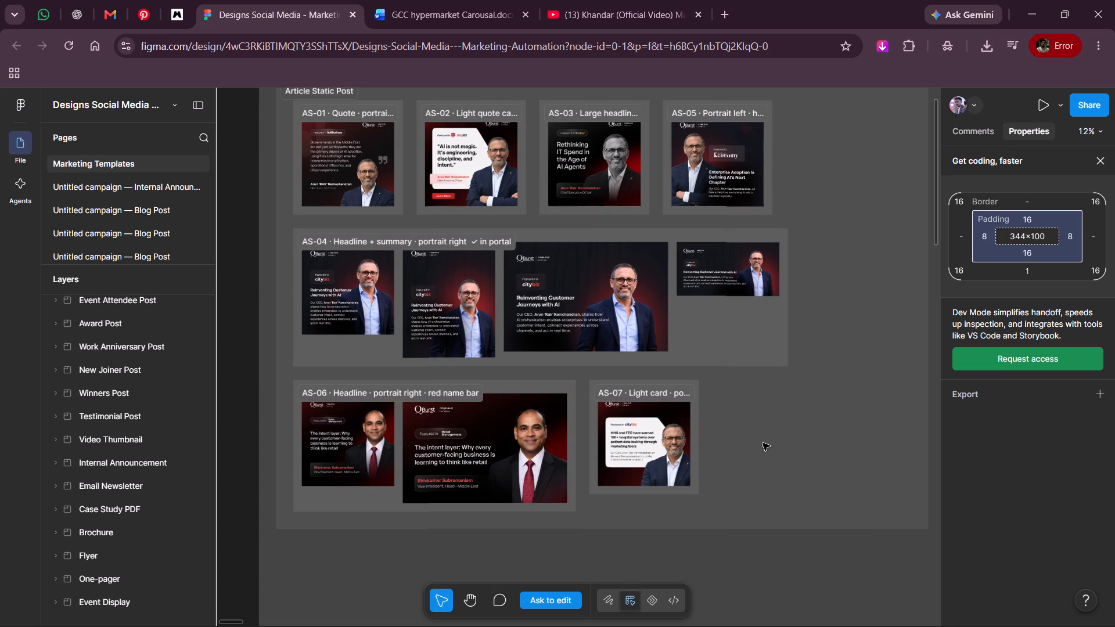
pyautogui.press('space')
pyautogui.press('space')
pyautogui.press('space')
pyautogui.press('space')
pyautogui.press('space')
pyautogui.press('space')
pyautogui.press('space')
pyautogui.press('space')
pyautogui.press('space')
pyautogui.press('space')
pyautogui.press('space')
pyautogui.press('space')
pyautogui.press('space')
pyautogui.press('space')
pyautogui.press('space')
pyautogui.press('space')
pyautogui.press('space')
pyautogui.press('space')
pyautogui.press('space')
pyautogui.press('space')
pyautogui.moveTo(763, 432); pyautogui.dragTo(836, 435)
pyautogui.moveTo(228, 408); pyautogui.dragTo(818, 395)
pyautogui.moveTo(774, 360); pyautogui.dragTo(343, 506)
pyautogui.keyDown('alt'); pyautogui.scroll(-5, 480, 460); pyautogui.keyUp('alt')
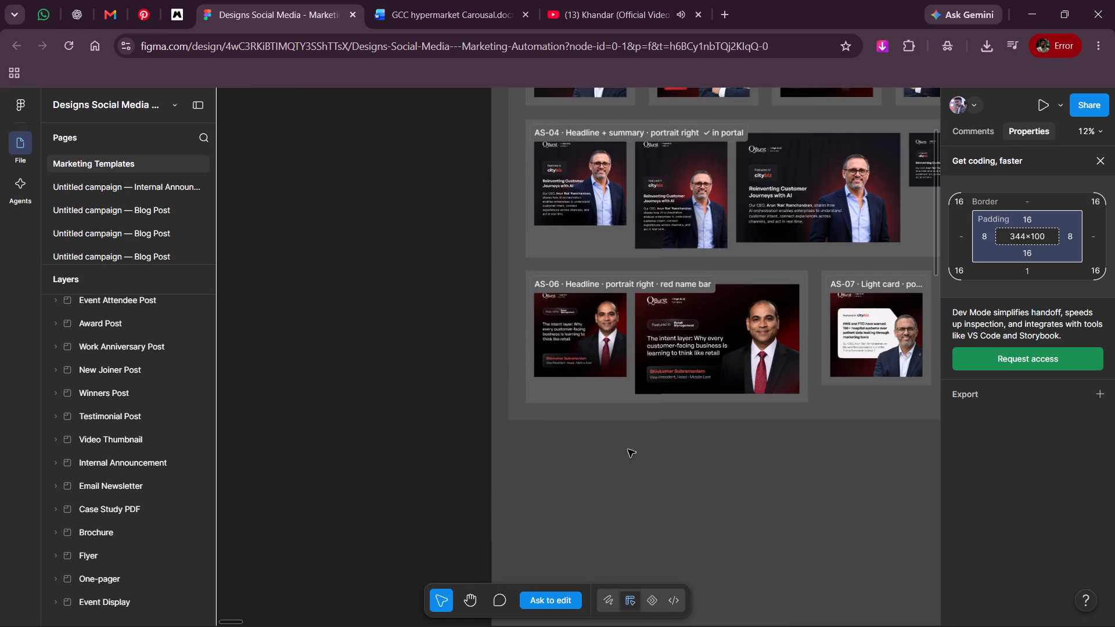
pyautogui.scroll(-5, 701, 444)
pyautogui.press('space')
pyautogui.press('space')
pyautogui.press('space')
pyautogui.press('space')
pyautogui.press('space')
pyautogui.press('space')
pyautogui.press('space')
pyautogui.press('space')
pyautogui.press('space')
pyautogui.press('space')
pyautogui.press('space')
pyautogui.press('space')
pyautogui.press('space')
pyautogui.press('space')
pyautogui.press('space')
pyautogui.moveTo(796, 418); pyautogui.dragTo(325, 429)
pyautogui.moveTo(592, 405); pyautogui.dragTo(406, 381)
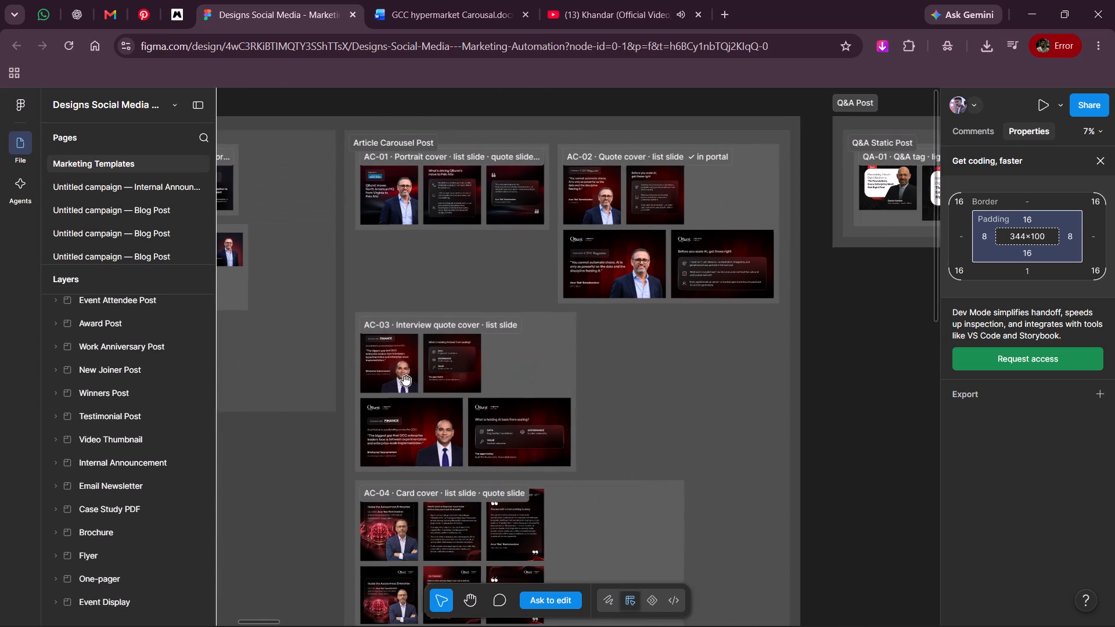
pyautogui.moveTo(406, 381); pyautogui.dragTo(408, 381)
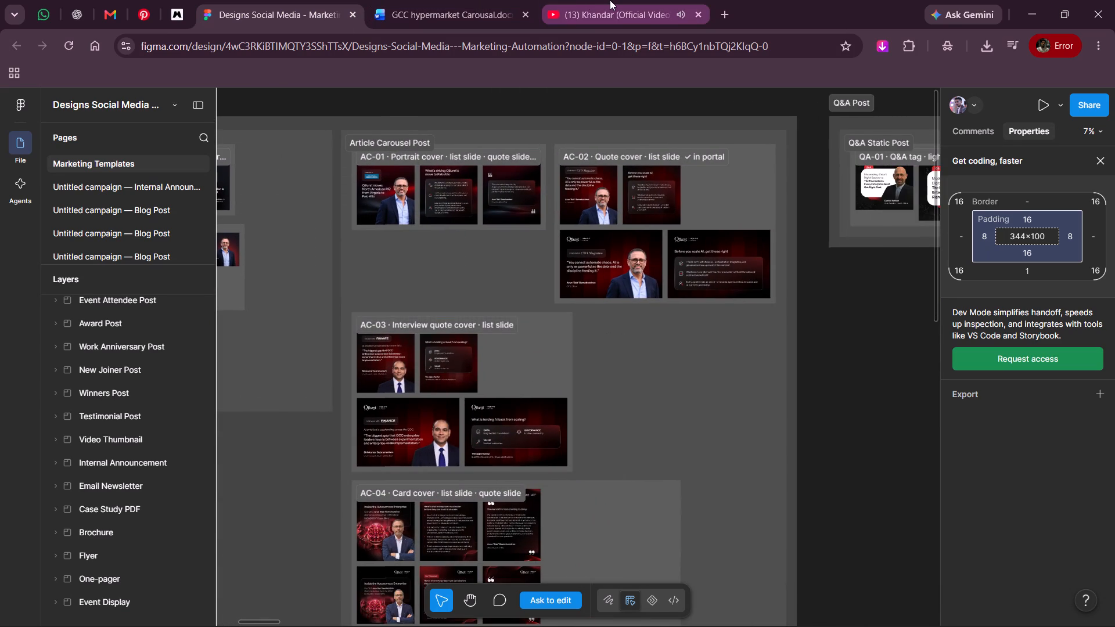
pyautogui.click(727, 448)
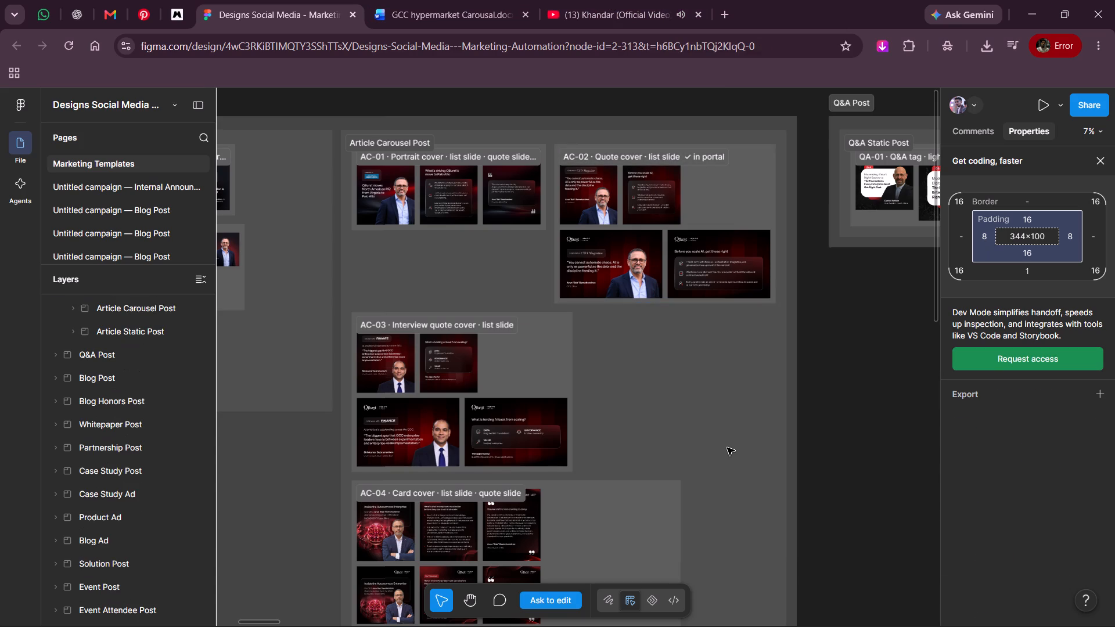
# Search YouTube for amit saini rohtakiya and play one of the music videos from the results.
pyautogui.click(611, 0)
pyautogui.moveTo(512, 97); pyautogui.dragTo(320, 66)
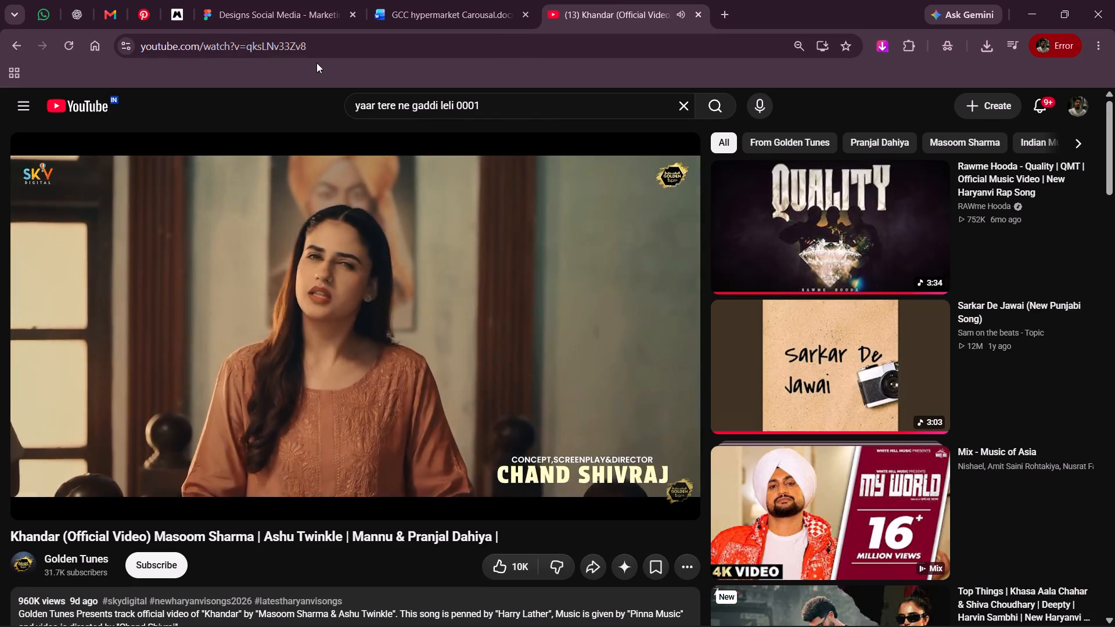
pyautogui.moveTo(484, 111); pyautogui.dragTo(357, 105)
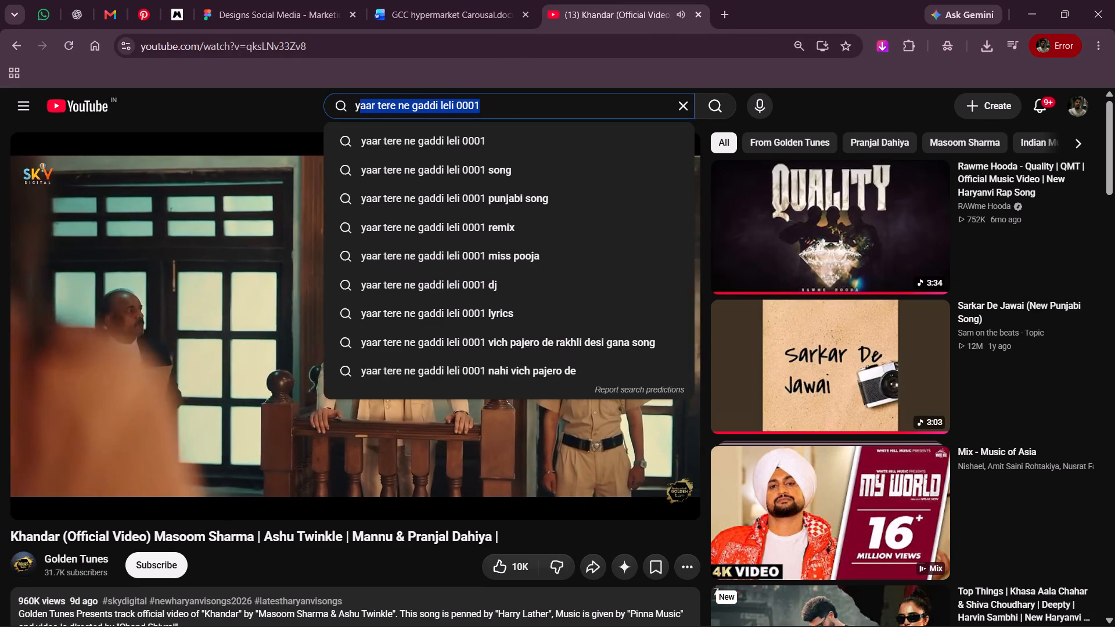
pyautogui.moveTo(357, 105); pyautogui.dragTo(337, 98)
pyautogui.click(222, 0)
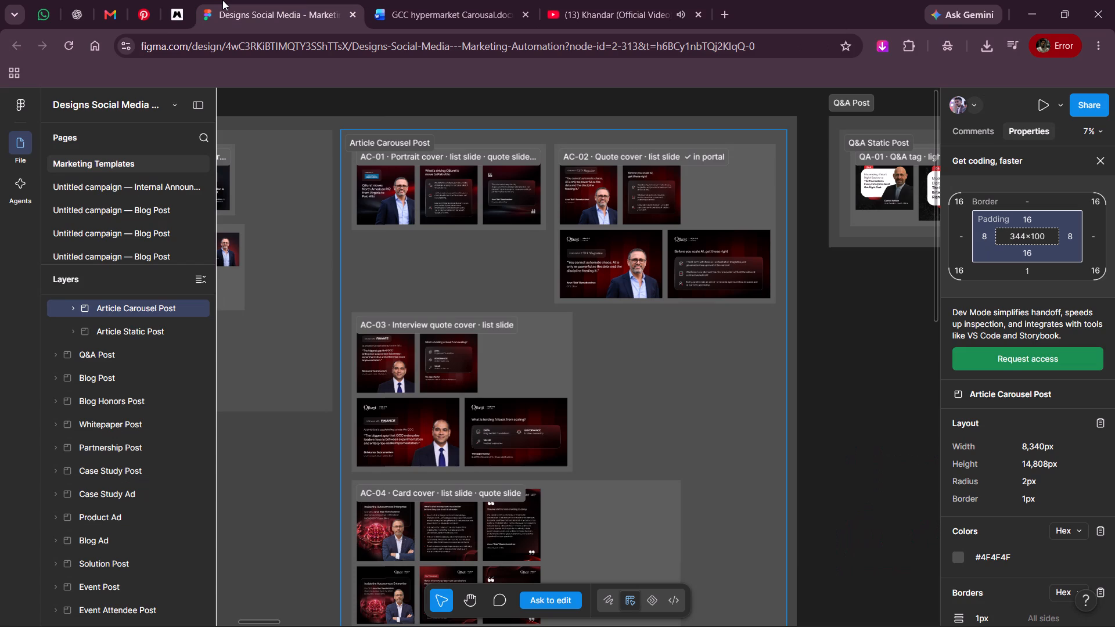
pyautogui.click(605, 0)
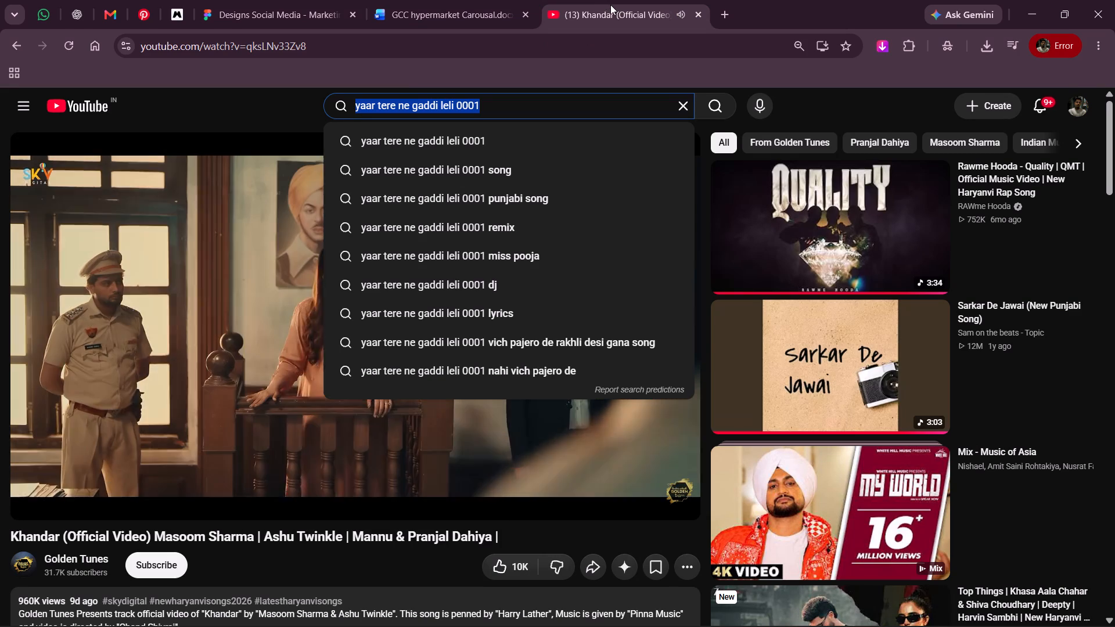
pyautogui.press('k')
pyautogui.press('BackSpace')
pyautogui.write('anit')
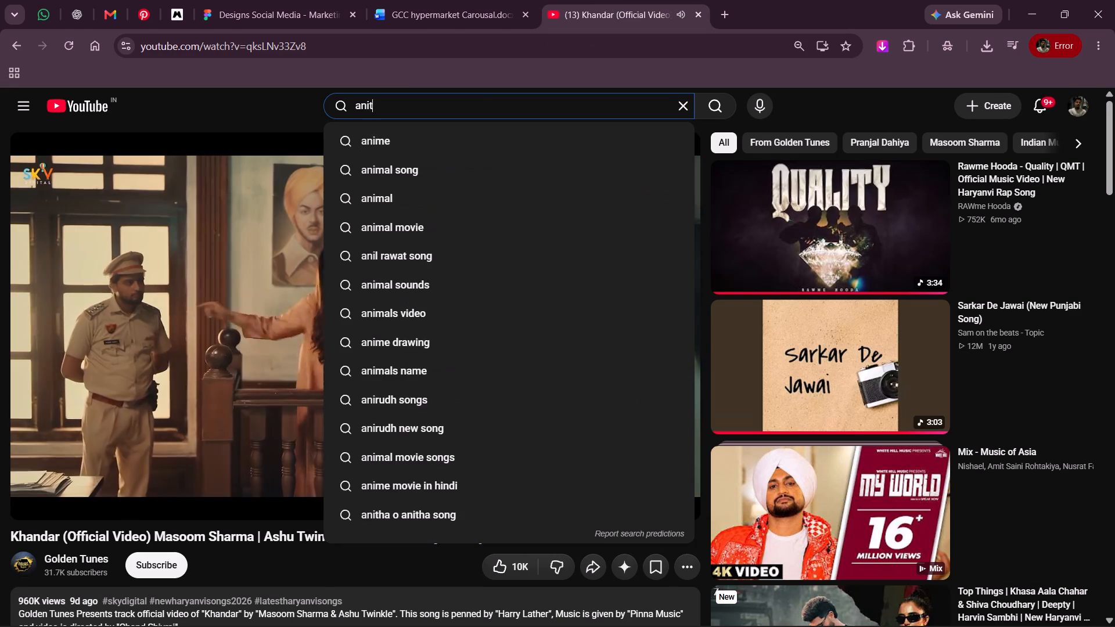
pyautogui.press('BackSpace')
pyautogui.press('BackSpace')
pyautogui.press('BackSpace')
pyautogui.write('mit')
pyautogui.press('space')
pyautogui.press('Down')
pyautogui.press('Return')
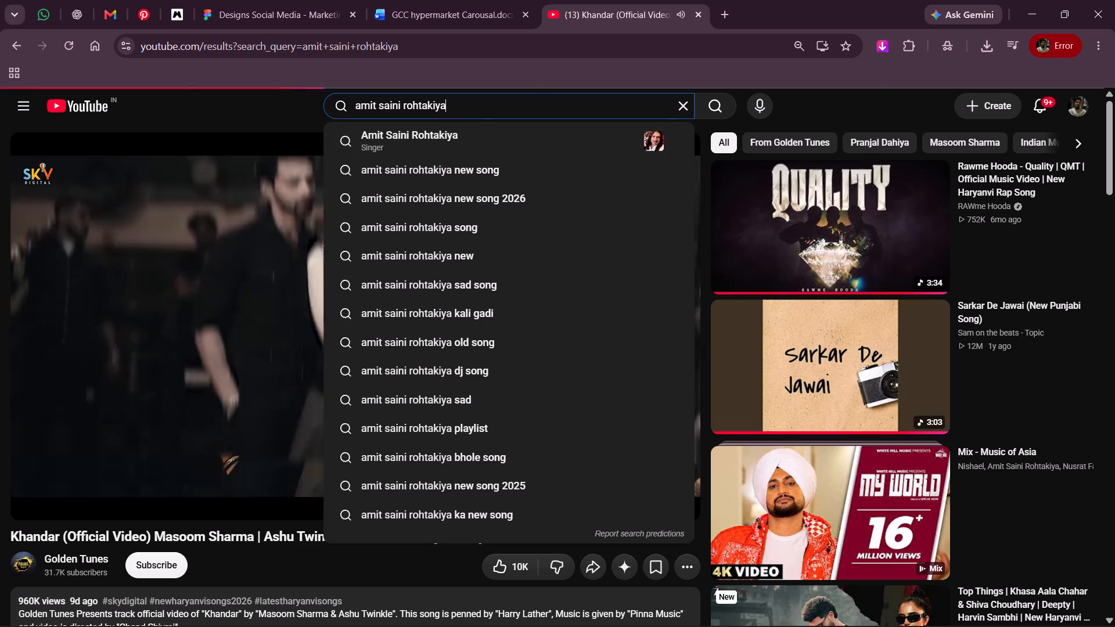
pyautogui.scroll(-1, 528, 242)
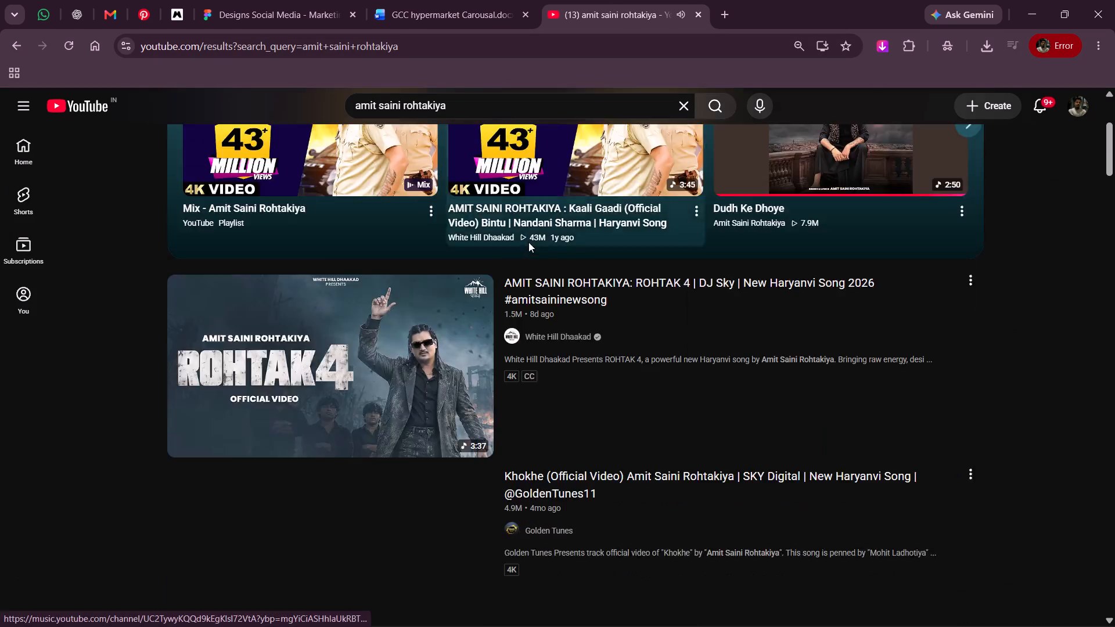
pyautogui.scroll(-1, 528, 242)
pyautogui.click(359, 344)
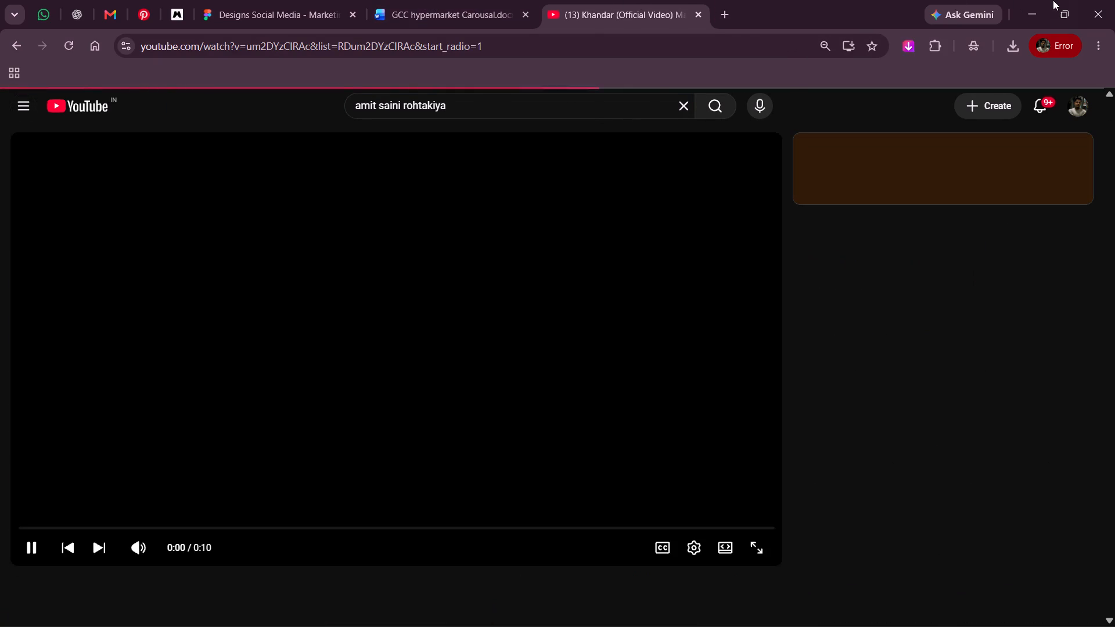
# Switch to Photoshop and add a horizontal guide at the top of the Artboard 2 heading, extending across Artboard 3.
pyautogui.click(1029, 0)
pyautogui.keyDown('alt'); pyautogui.scroll(1, 383, 401); pyautogui.keyUp('alt')
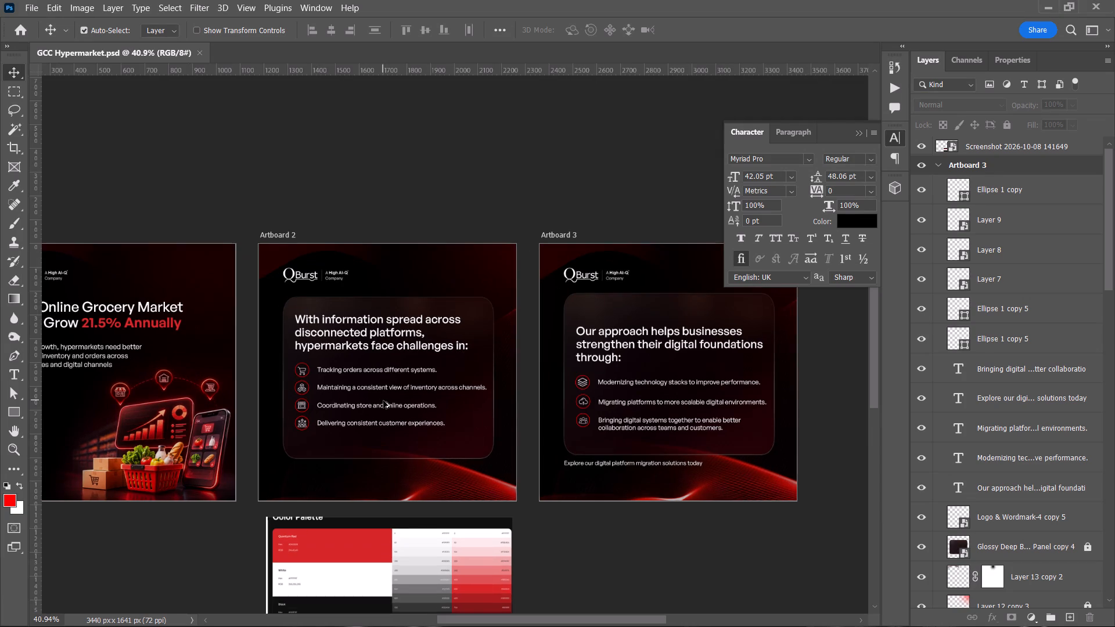
pyautogui.keyDown('alt'); pyautogui.scroll(1, 383, 401); pyautogui.keyUp('alt')
pyautogui.press('space')
pyautogui.press('space')
pyautogui.press('space')
pyautogui.press('space')
pyautogui.press('space')
pyautogui.press('space')
pyautogui.press('space')
pyautogui.press('space')
pyautogui.press('space')
pyautogui.press('space')
pyautogui.press('space')
pyautogui.press('space')
pyautogui.press('space')
pyautogui.press('space')
pyautogui.press('space')
pyautogui.press('space')
pyautogui.press('space')
pyautogui.press('space')
pyautogui.press('space')
pyautogui.press('space')
pyautogui.moveTo(403, 397); pyautogui.dragTo(323, 400)
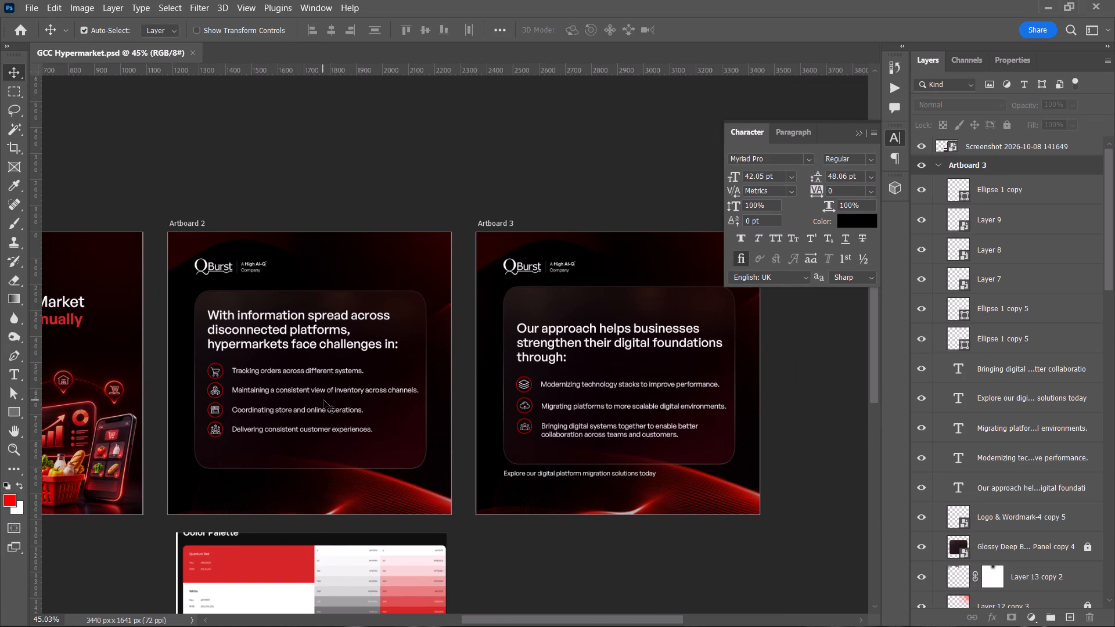
pyautogui.press('space')
pyautogui.press('space')
pyautogui.press('space')
pyautogui.moveTo(329, 388); pyautogui.dragTo(293, 390)
pyautogui.press('space')
pyautogui.moveTo(307, 384); pyautogui.dragTo(274, 385)
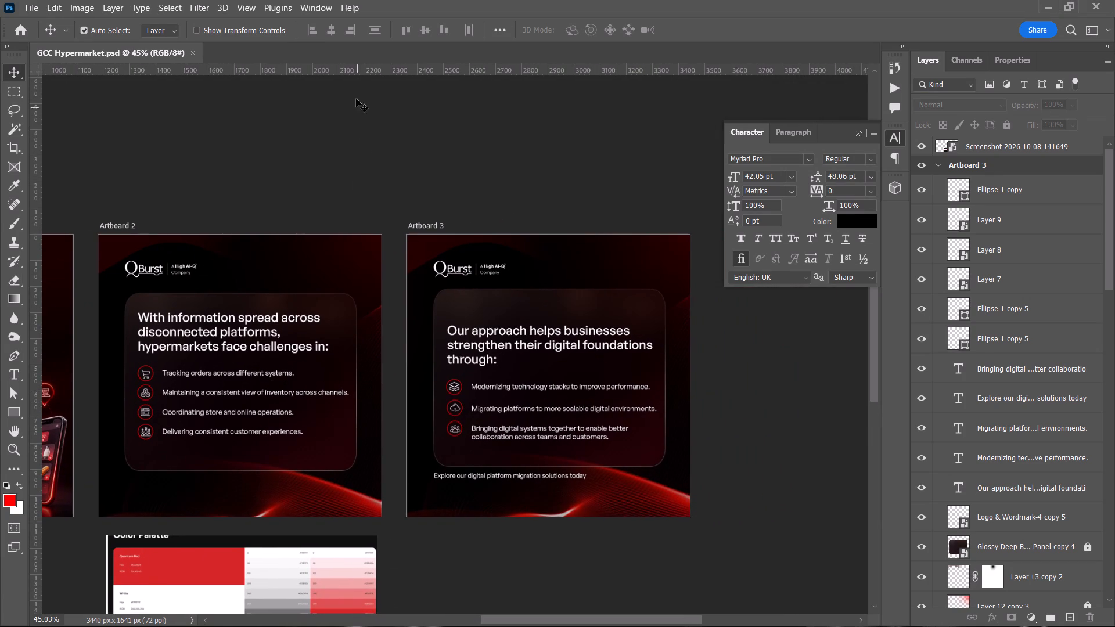
pyautogui.moveTo(339, 68); pyautogui.dragTo(392, 312)
# Compare the heading positions on Artboard 2 and Artboard 3 against the horizontal guide.
pyautogui.keyDown('alt'); pyautogui.scroll(9, 229, 301); pyautogui.keyUp('alt')
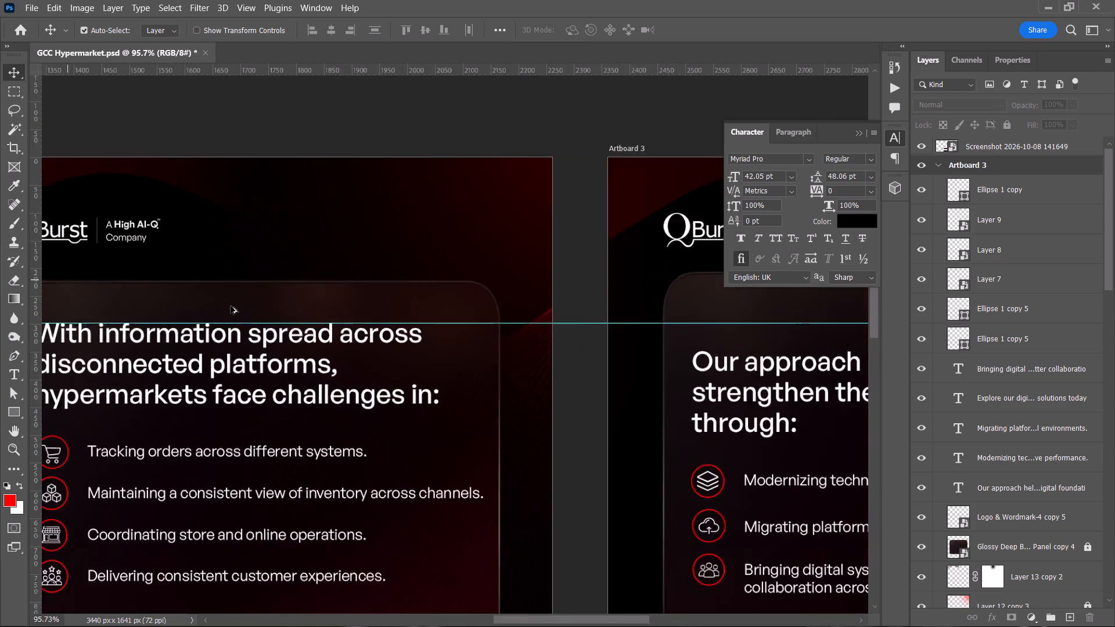
pyautogui.keyDown('alt'); pyautogui.scroll(2, 231, 306); pyautogui.keyUp('alt')
pyautogui.press('space')
pyautogui.press('space')
pyautogui.press('space')
pyautogui.press('space')
pyautogui.press('space')
pyautogui.press('space')
pyautogui.press('space')
pyautogui.press('space')
pyautogui.press('space')
pyautogui.press('space')
pyautogui.press('space')
pyautogui.press('space')
pyautogui.press('space')
pyautogui.press('space')
pyautogui.press('space')
pyautogui.moveTo(355, 354); pyautogui.dragTo(122, 333)
pyautogui.moveTo(415, 338); pyautogui.dragTo(402, 337)
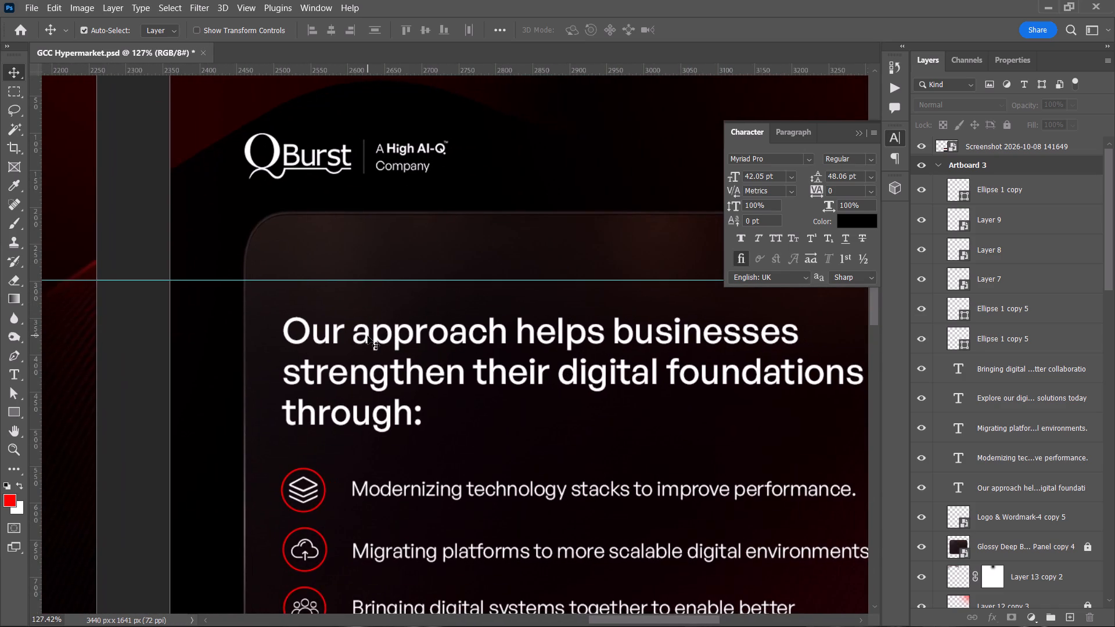
pyautogui.scroll(-6, 368, 336)
pyautogui.click(470, 237)
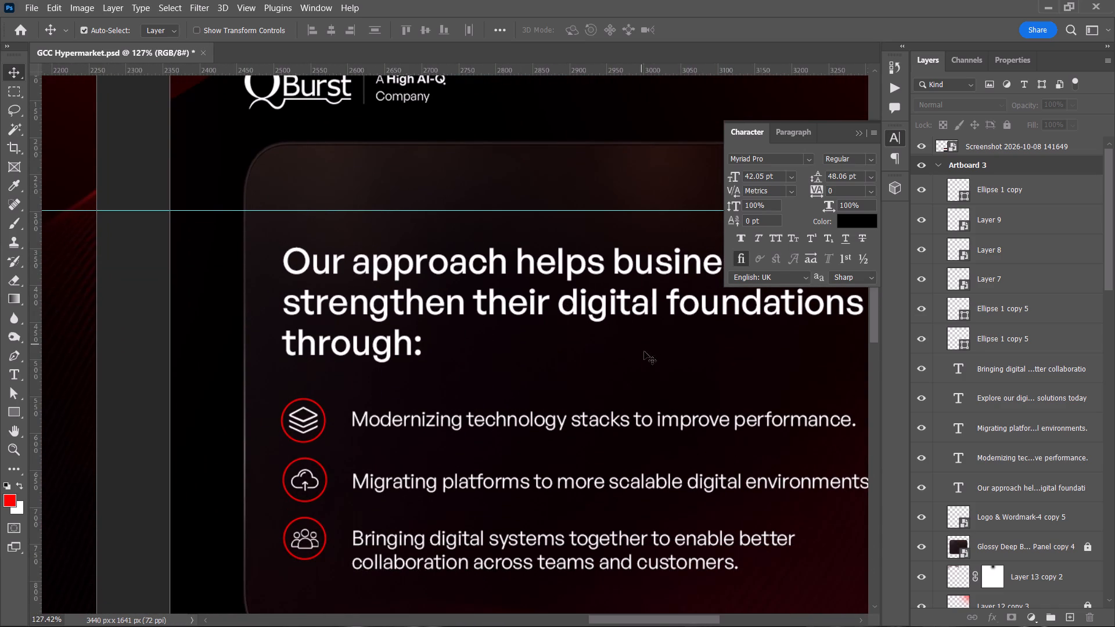
pyautogui.click(358, 268)
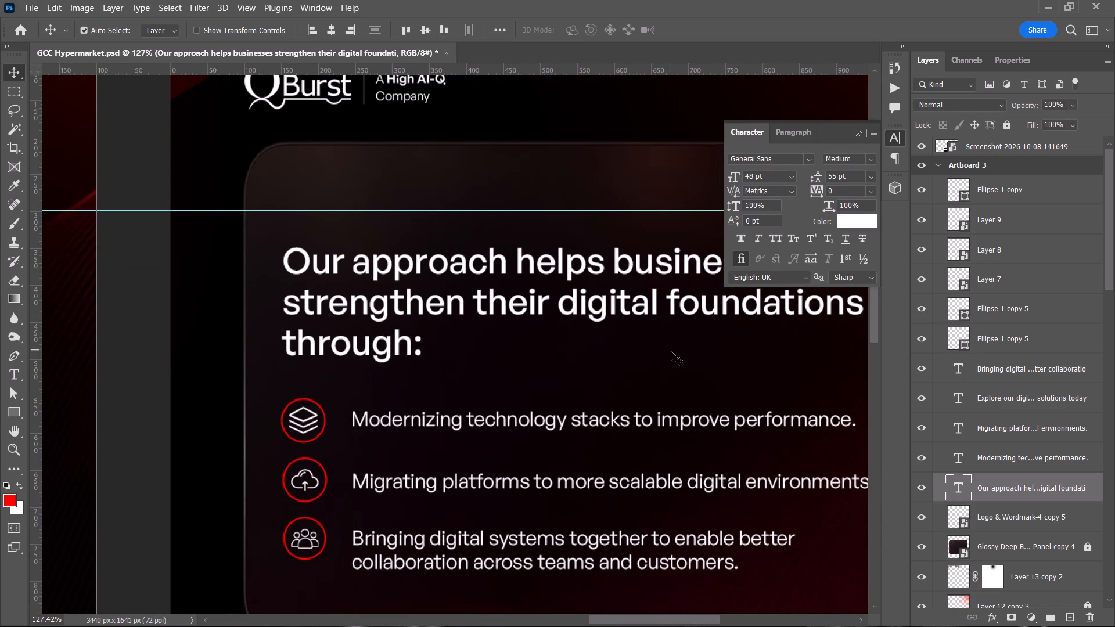
# Lock the transparent pixels of Layer 13 copy 2 in Artboard 3.
pyautogui.scroll(-1, 671, 352)
pyautogui.scroll(-3, 649, 449)
pyautogui.click(1050, 571)
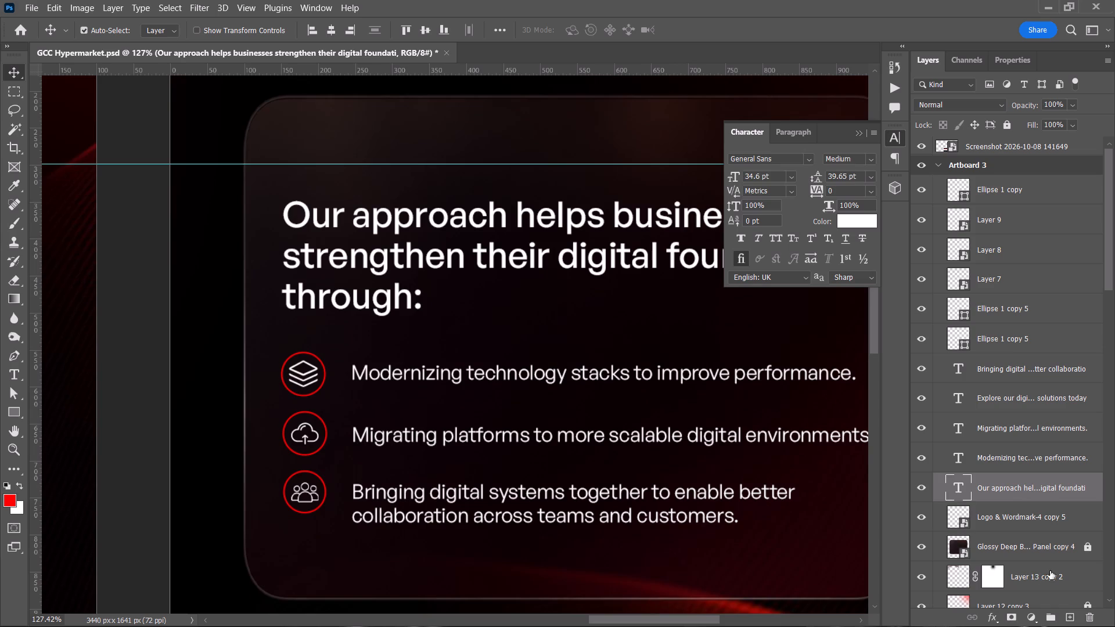
pyautogui.scroll(4, 1041, 572)
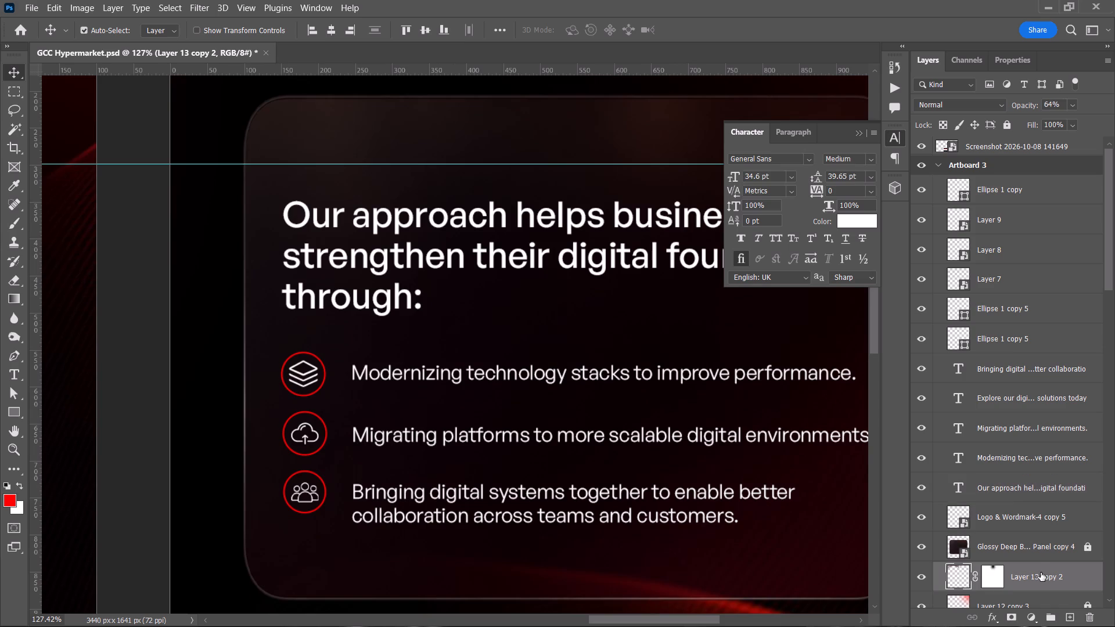
pyautogui.press('/')
# Select Artboard 3's heading, three list texts and their circled icons, and nudge them up together until the heading meets the guide.
pyautogui.scroll(-6, 1041, 572)
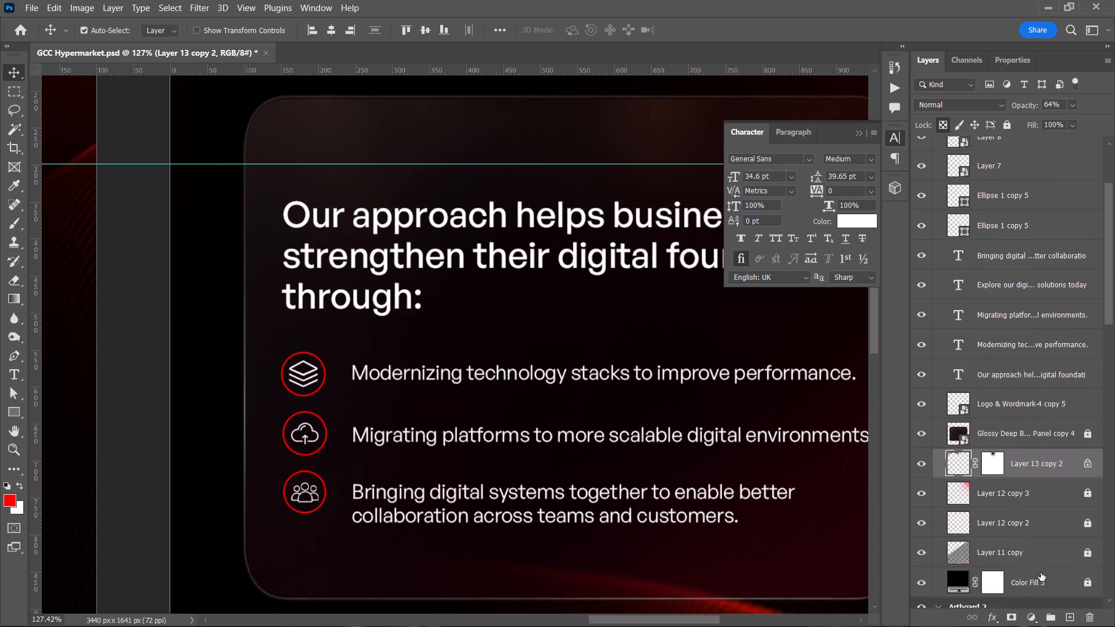
pyautogui.scroll(-2, 1041, 572)
pyautogui.keyDown('alt'); pyautogui.scroll(-5, 588, 557); pyautogui.keyUp('alt')
pyautogui.moveTo(581, 553); pyautogui.dragTo(426, 426)
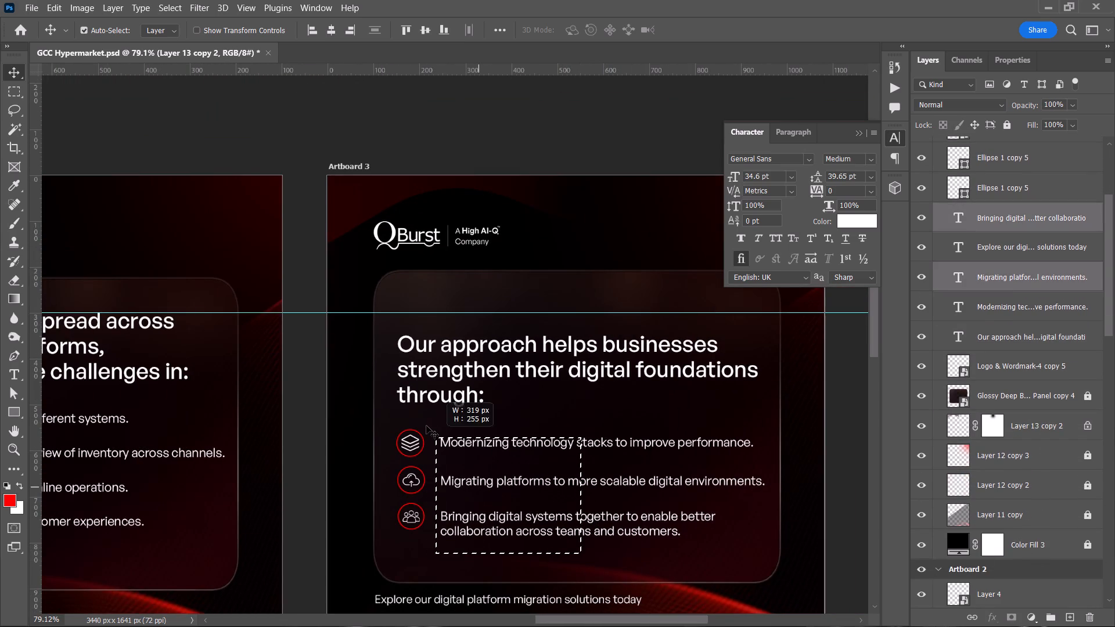
pyautogui.moveTo(426, 426); pyautogui.dragTo(394, 344)
pyautogui.press('Up')
pyautogui.press('Up')
pyautogui.press('Up')
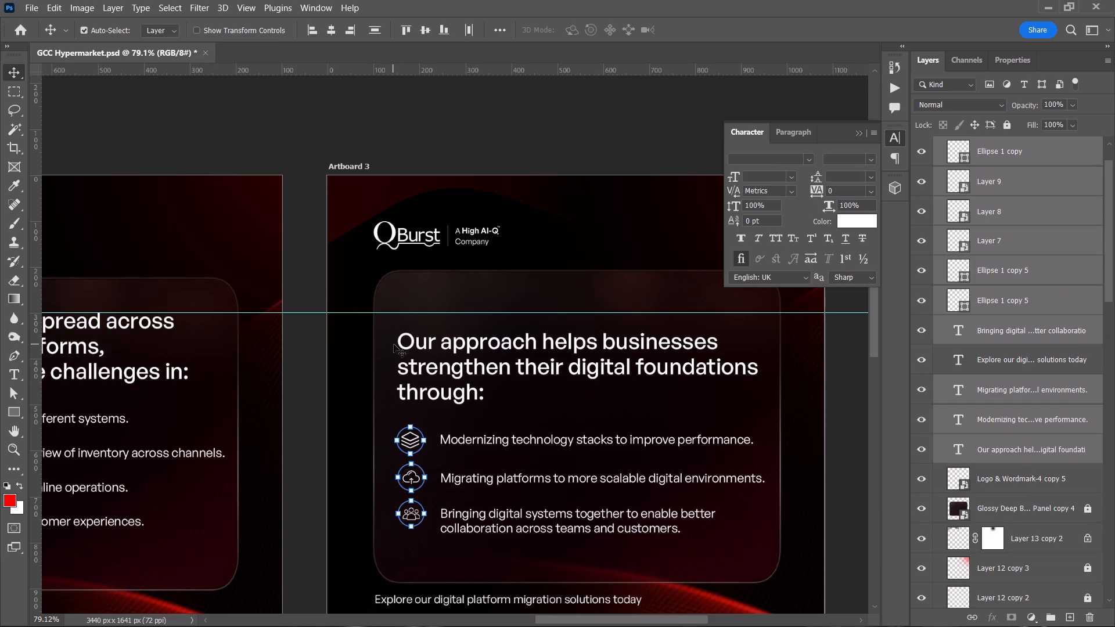
pyautogui.press('Up')
pyautogui.press('Up')
pyautogui.hotkey('shift', 'Up')
pyautogui.hotkey('shift', 'Up')
pyautogui.hotkey('shift', 'Up')
pyautogui.hotkey('shift', 'Up')
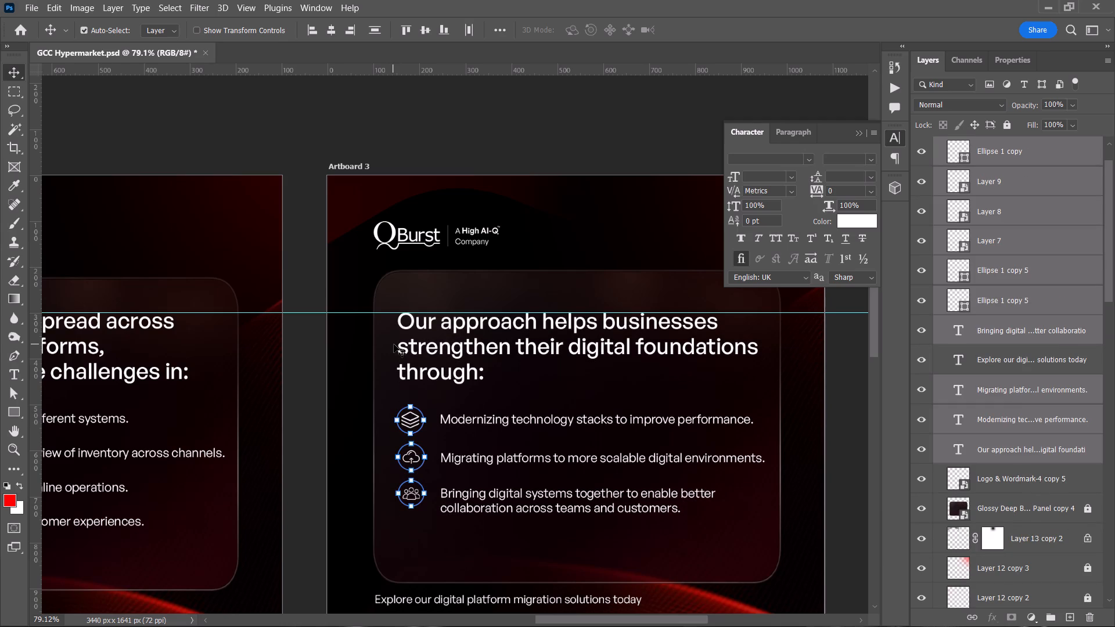
# Check the Artboard 3 heading against the guide, and move the guide down to the top of the first list icons.
pyautogui.keyDown('alt'); pyautogui.scroll(6, 394, 344); pyautogui.keyUp('alt')
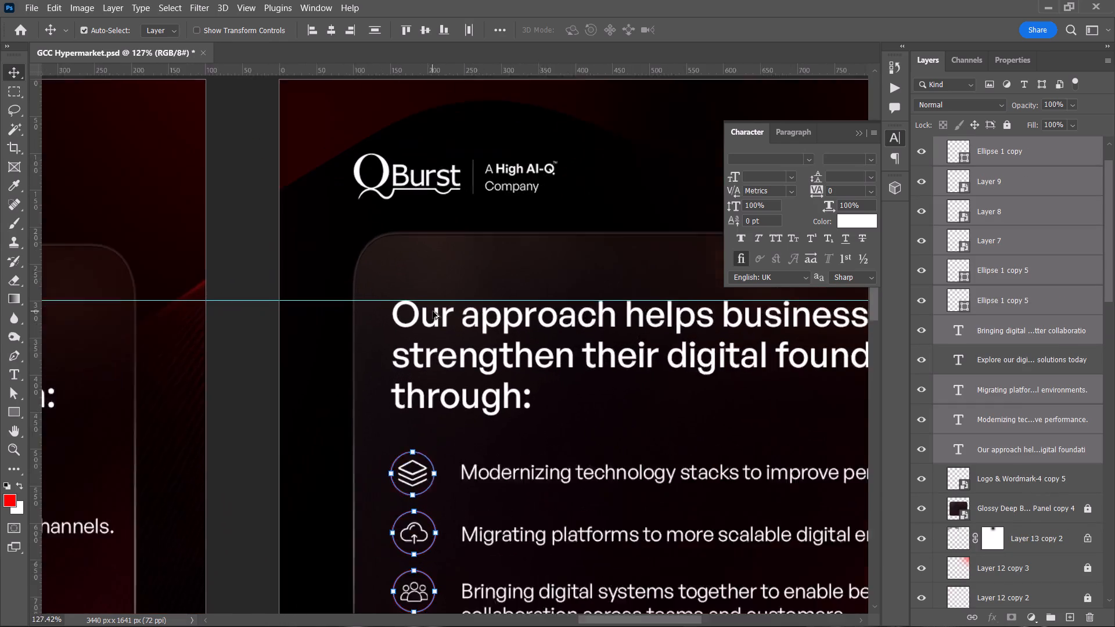
pyautogui.keyDown('alt'); pyautogui.scroll(1, 433, 311); pyautogui.keyUp('alt')
pyautogui.keyDown('alt'); pyautogui.scroll(-10, 433, 314); pyautogui.keyUp('alt')
pyautogui.press('space')
pyautogui.press('space')
pyautogui.press('space')
pyautogui.press('space')
pyautogui.press('space')
pyautogui.press('space')
pyautogui.press('space')
pyautogui.press('space')
pyautogui.press('space')
pyautogui.press('space')
pyautogui.press('space')
pyautogui.press('space')
pyautogui.moveTo(458, 385); pyautogui.dragTo(521, 404)
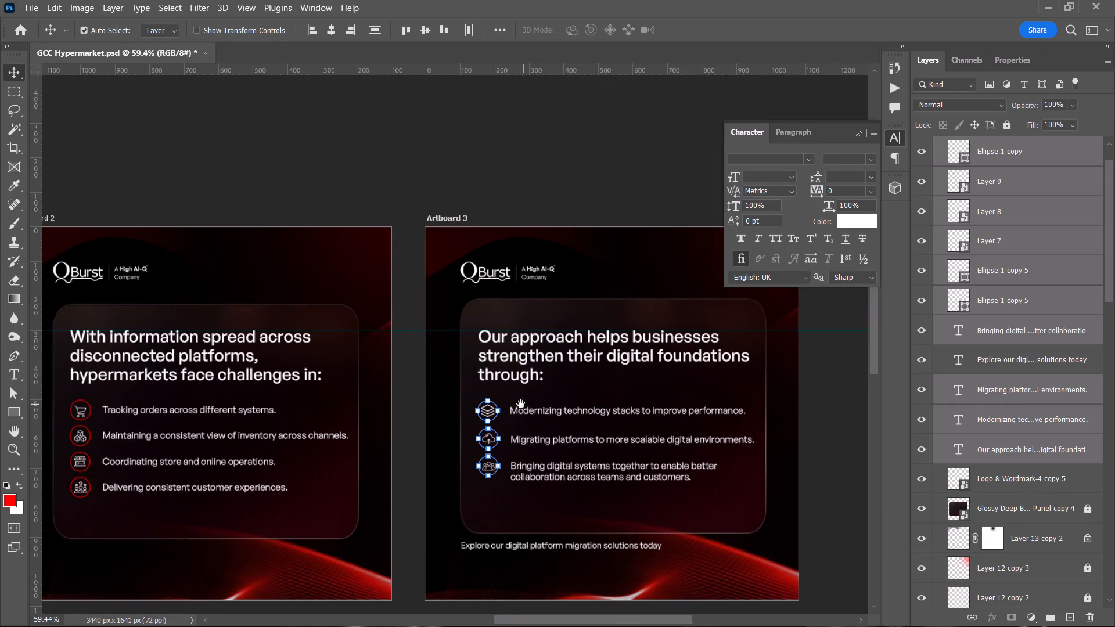
pyautogui.moveTo(521, 404); pyautogui.dragTo(523, 404)
pyautogui.moveTo(467, 330); pyautogui.dragTo(467, 361)
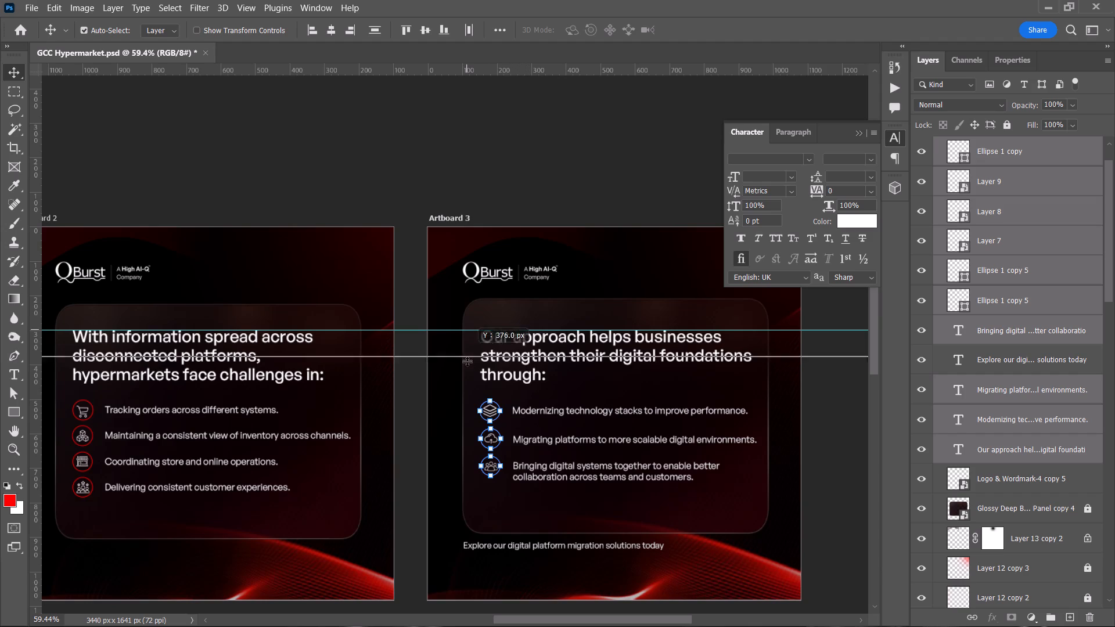
pyautogui.moveTo(467, 361); pyautogui.dragTo(484, 395)
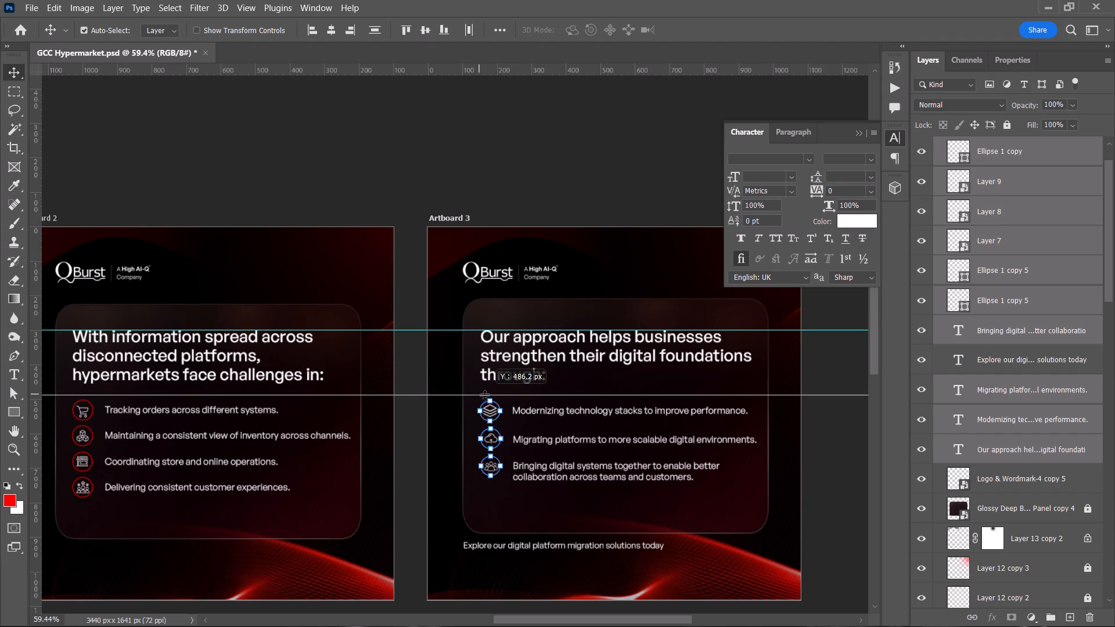
pyautogui.moveTo(484, 395); pyautogui.dragTo(492, 395)
pyautogui.click(561, 383)
# Compare the first list icons on Artboards 2 and 3 against the guide, and deselect the Artboard 3 content.
pyautogui.keyDown('alt'); pyautogui.scroll(1, 183, 408); pyautogui.keyUp('alt')
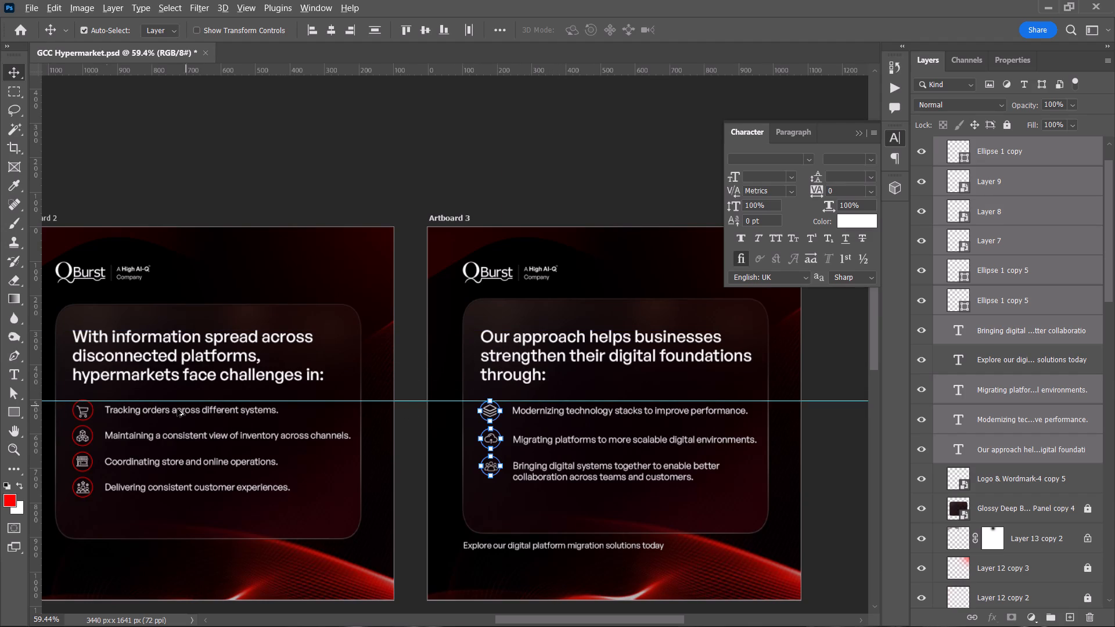
pyautogui.keyDown('alt'); pyautogui.scroll(6, 177, 409); pyautogui.keyUp('alt')
pyautogui.press('space')
pyautogui.press('space')
pyautogui.press('space')
pyautogui.press('space')
pyautogui.press('space')
pyautogui.press('space')
pyautogui.press('space')
pyautogui.press('space')
pyautogui.press('space')
pyautogui.press('space')
pyautogui.press('space')
pyautogui.press('space')
pyautogui.press('space')
pyautogui.press('space')
pyautogui.press('space')
pyautogui.press('space')
pyautogui.press('space')
pyautogui.press('space')
pyautogui.press('space')
pyautogui.press('space')
pyautogui.moveTo(354, 408); pyautogui.dragTo(570, 367)
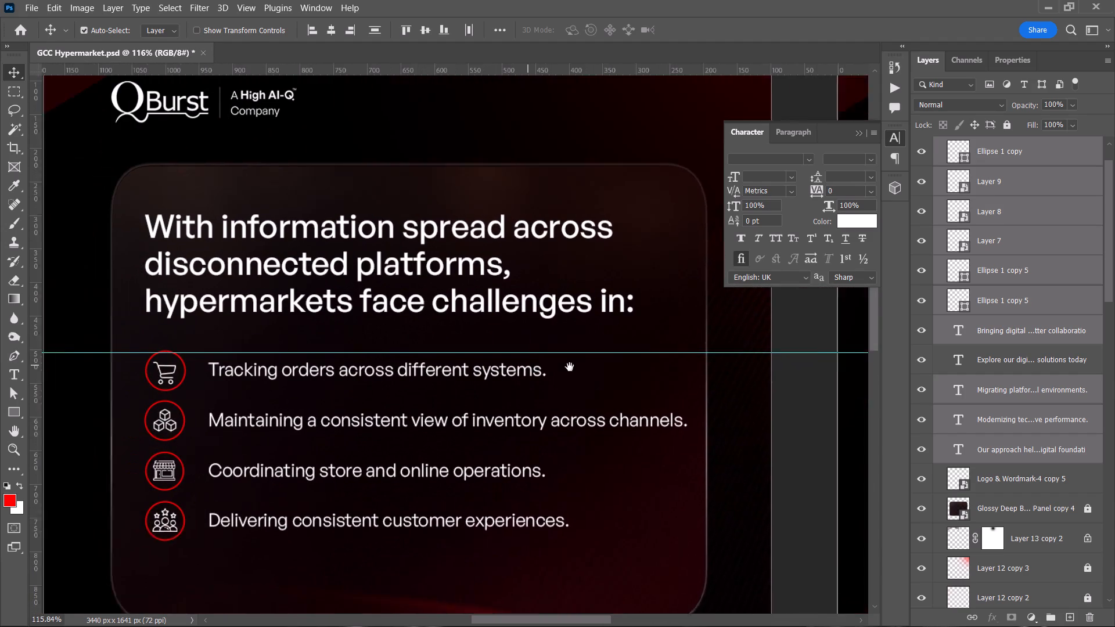
pyautogui.moveTo(570, 367); pyautogui.dragTo(214, 374)
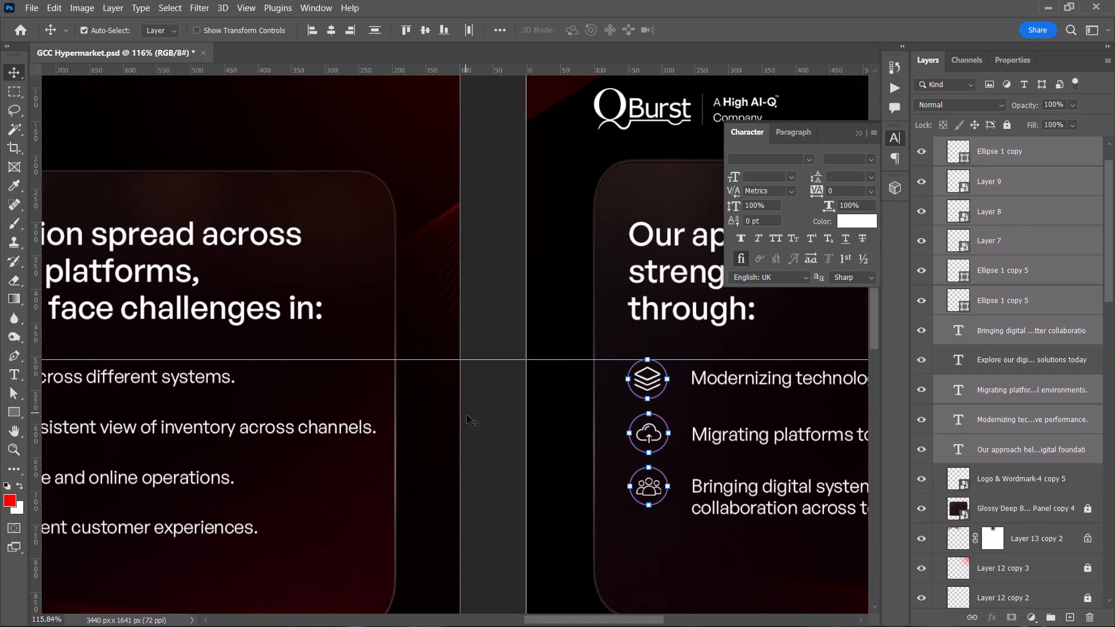
pyautogui.click(599, 428)
# Move the guide over the list rows to compare their spacing on both artboards, and return it to the first row.
pyautogui.keyDown('alt'); pyautogui.scroll(-6, 492, 469); pyautogui.keyUp('alt')
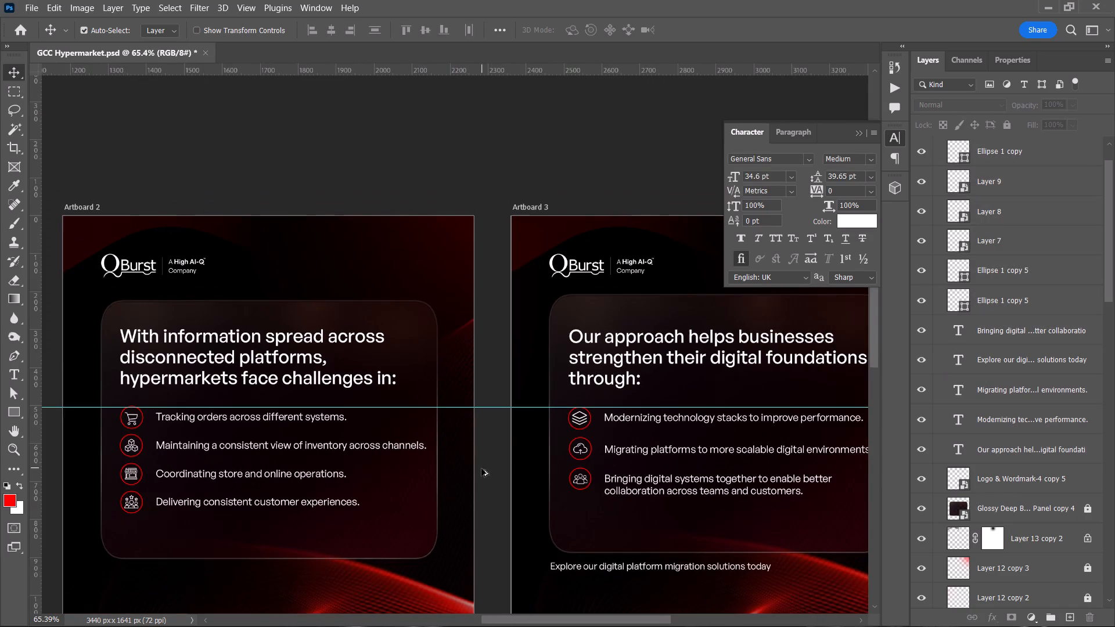
pyautogui.press('space')
pyautogui.moveTo(475, 469); pyautogui.dragTo(423, 409)
pyautogui.moveTo(430, 301); pyautogui.dragTo(430, 345)
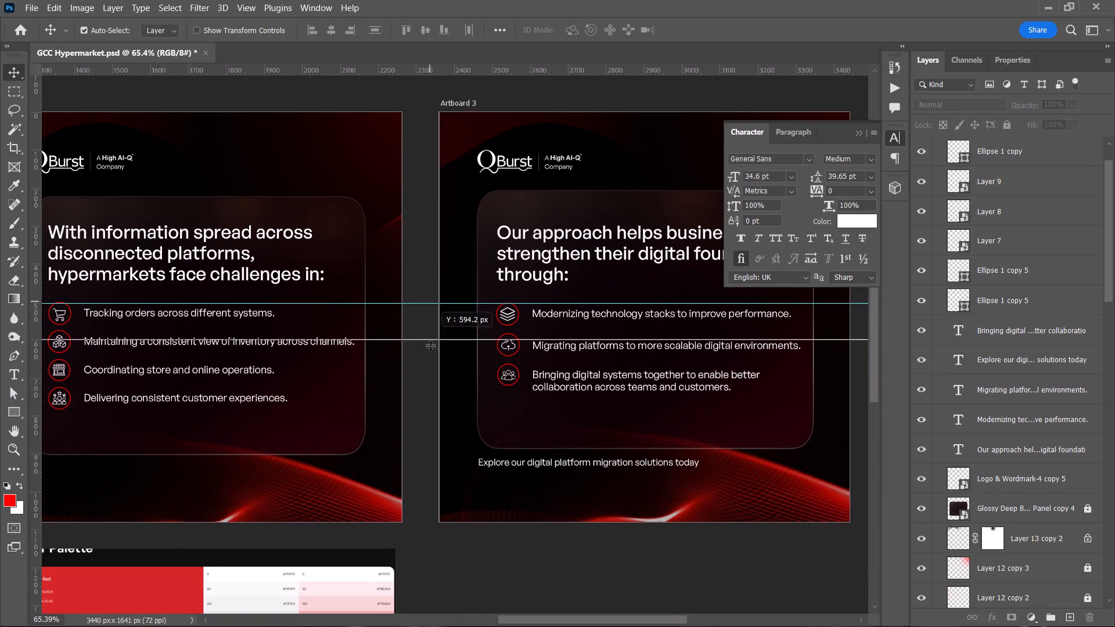
pyautogui.moveTo(430, 345); pyautogui.dragTo(450, 409)
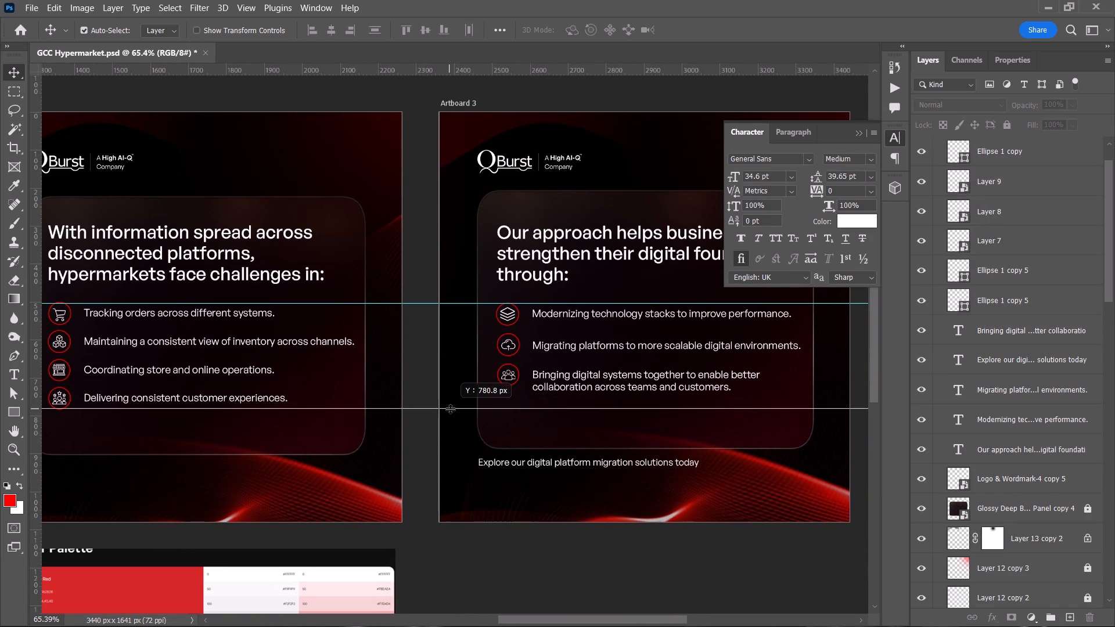
pyautogui.moveTo(450, 409); pyautogui.dragTo(451, 392)
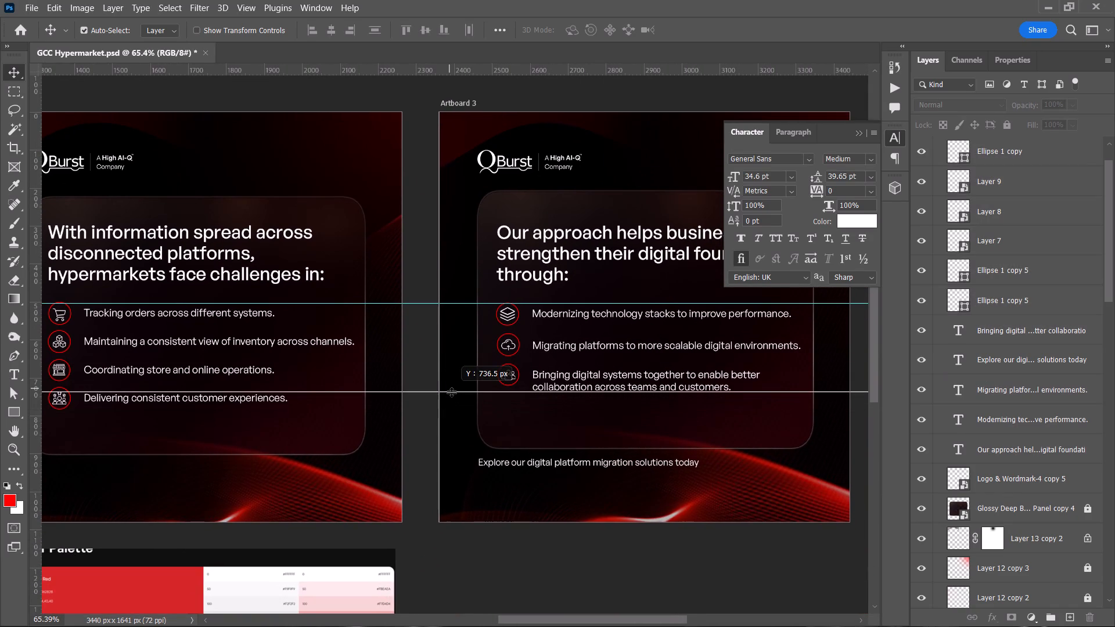
pyautogui.moveTo(451, 392); pyautogui.dragTo(452, 320)
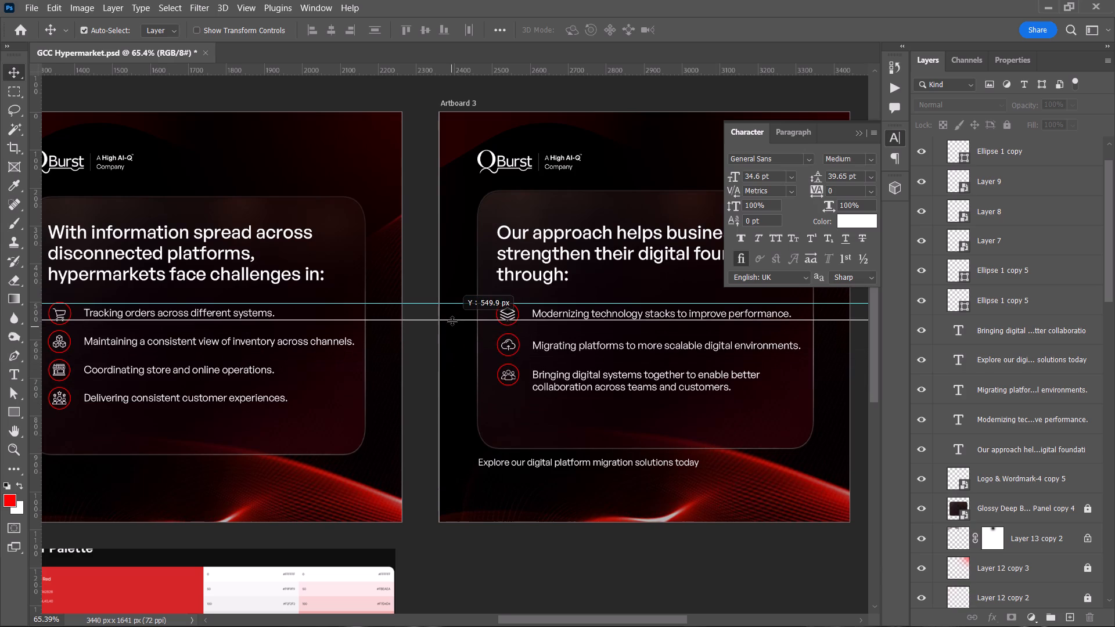
pyautogui.moveTo(452, 320); pyautogui.dragTo(446, 339)
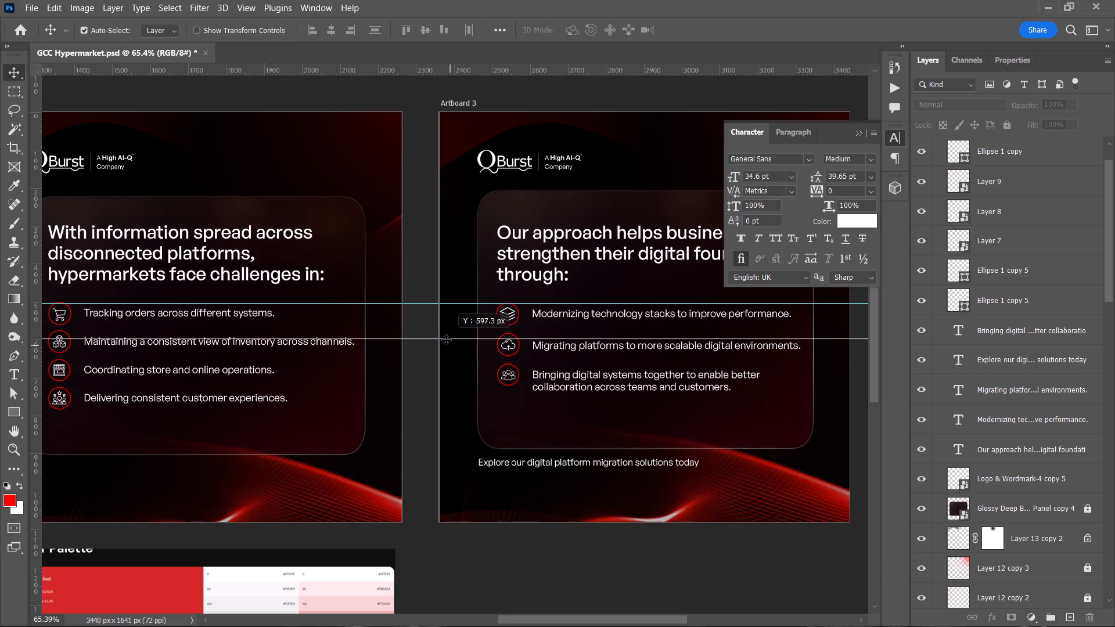
pyautogui.moveTo(446, 339); pyautogui.dragTo(462, 367)
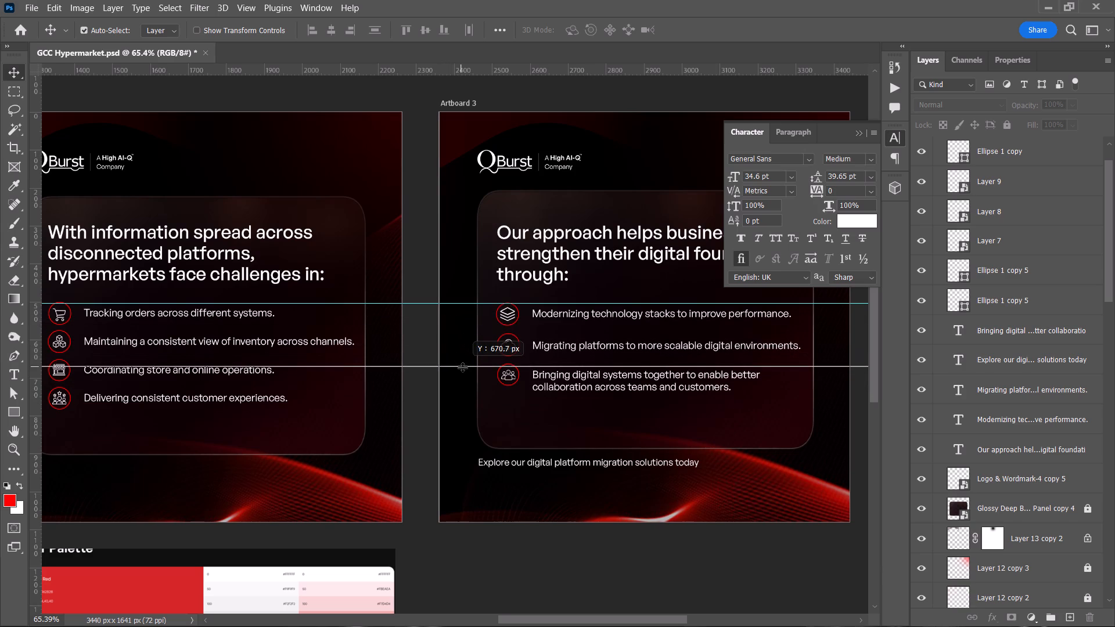
pyautogui.moveTo(462, 367); pyautogui.dragTo(462, 323)
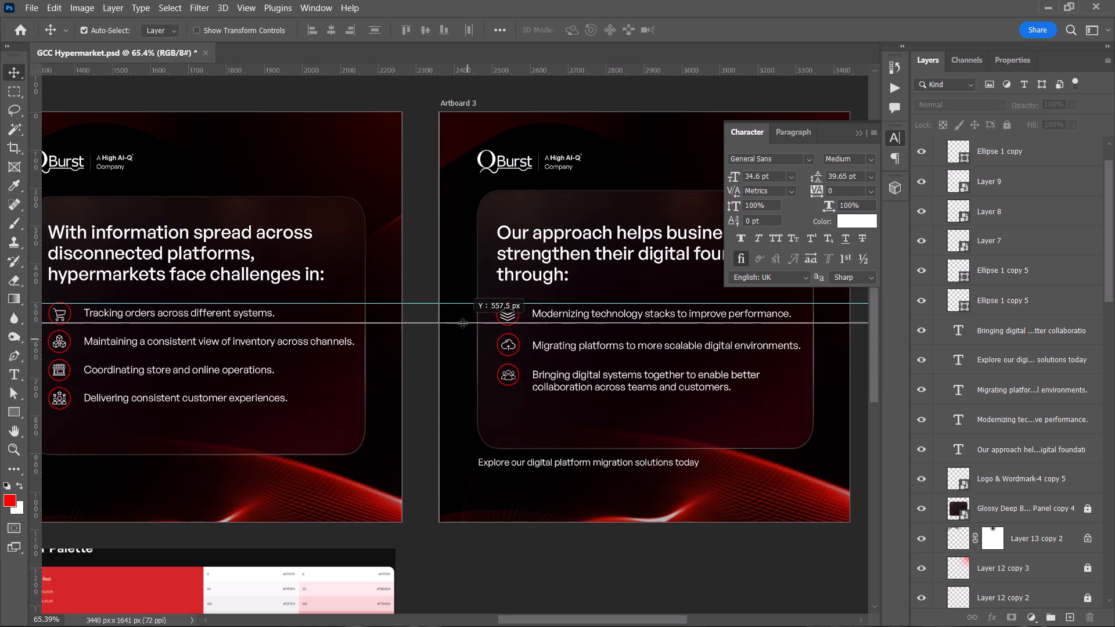
pyautogui.moveTo(462, 323); pyautogui.dragTo(456, 303)
# Fine-tune the horizontal guide so it meets the top edge of Artboard 2's cart icon circle, at about 500 px.
pyautogui.keyDown('alt'); pyautogui.scroll(4, 152, 319); pyautogui.keyUp('alt')
pyautogui.press('space')
pyautogui.moveTo(225, 333); pyautogui.dragTo(426, 364)
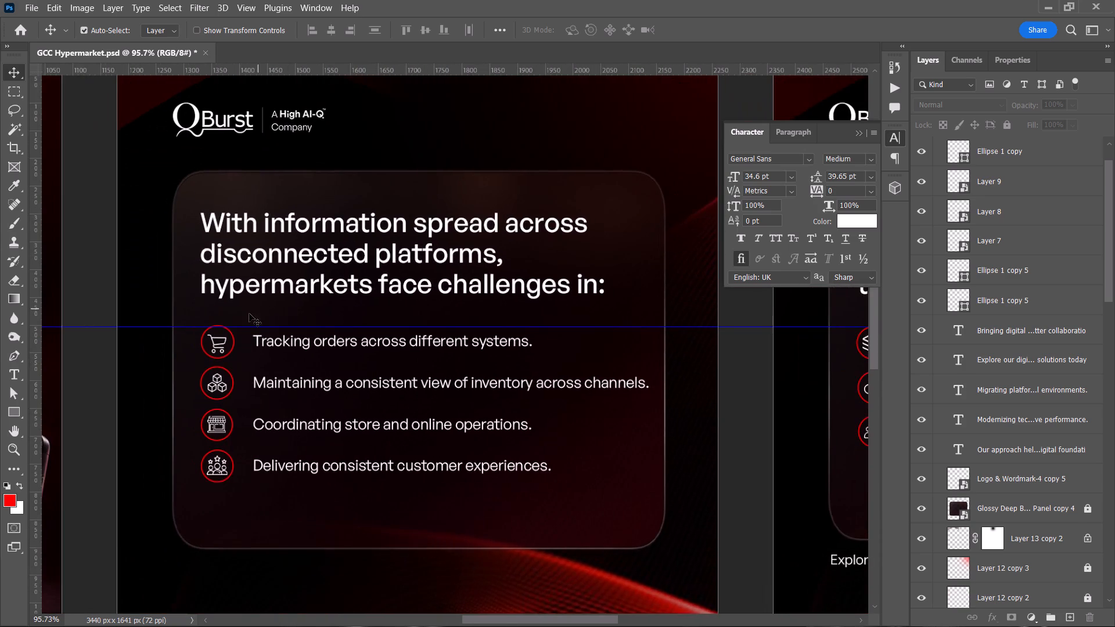
pyautogui.keyDown('alt'); pyautogui.scroll(9, 230, 316); pyautogui.keyUp('alt')
pyautogui.click(258, 324)
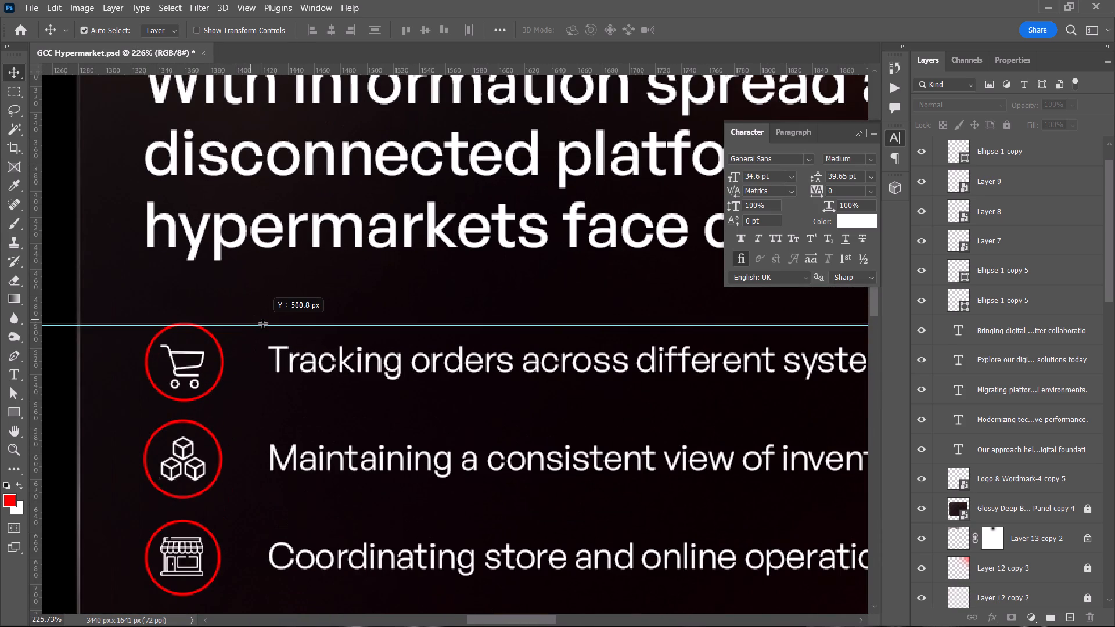
pyautogui.keyDown('alt'); pyautogui.scroll(8, 241, 340); pyautogui.keyUp('alt')
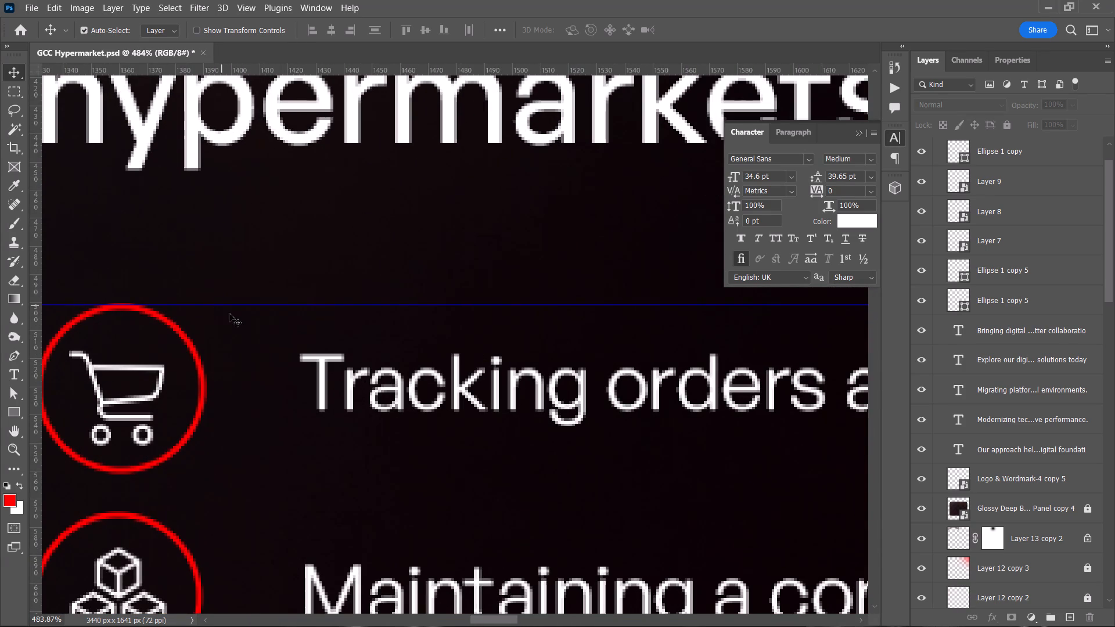
# Select Artboard 3's first list icon with its circle and nudge it up slightly toward the guide.
pyautogui.keyDown('alt'); pyautogui.scroll(-14, 354, 395); pyautogui.keyUp('alt')
pyautogui.press('space')
pyautogui.press('space')
pyautogui.press('space')
pyautogui.press('space')
pyautogui.press('space')
pyautogui.press('space')
pyautogui.press('space')
pyautogui.press('space')
pyautogui.press('space')
pyautogui.press('space')
pyautogui.press('space')
pyautogui.press('space')
pyautogui.press('space')
pyautogui.press('space')
pyautogui.press('space')
pyautogui.press('space')
pyautogui.press('space')
pyautogui.press('space')
pyautogui.press('space')
pyautogui.press('space')
pyautogui.moveTo(552, 408); pyautogui.dragTo(58, 368)
pyautogui.moveTo(394, 370); pyautogui.dragTo(512, 381)
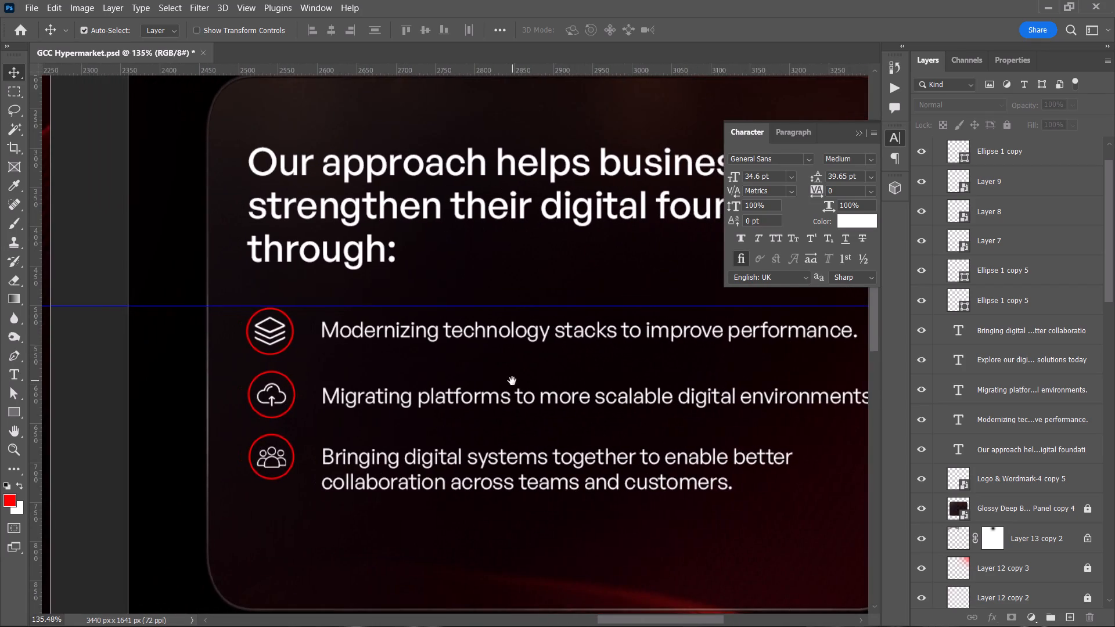
pyautogui.moveTo(512, 381); pyautogui.dragTo(573, 379)
pyautogui.keyDown('alt'); pyautogui.scroll(5, 352, 492); pyautogui.keyUp('alt')
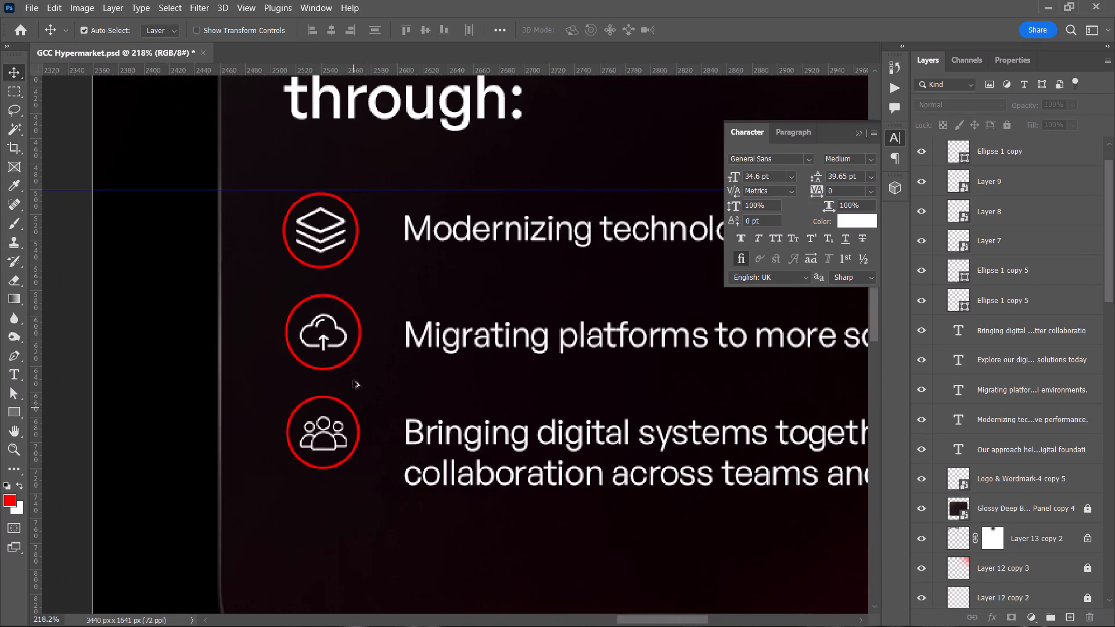
pyautogui.press('space')
pyautogui.moveTo(361, 230); pyautogui.dragTo(411, 307)
pyautogui.moveTo(445, 379); pyautogui.dragTo(353, 313)
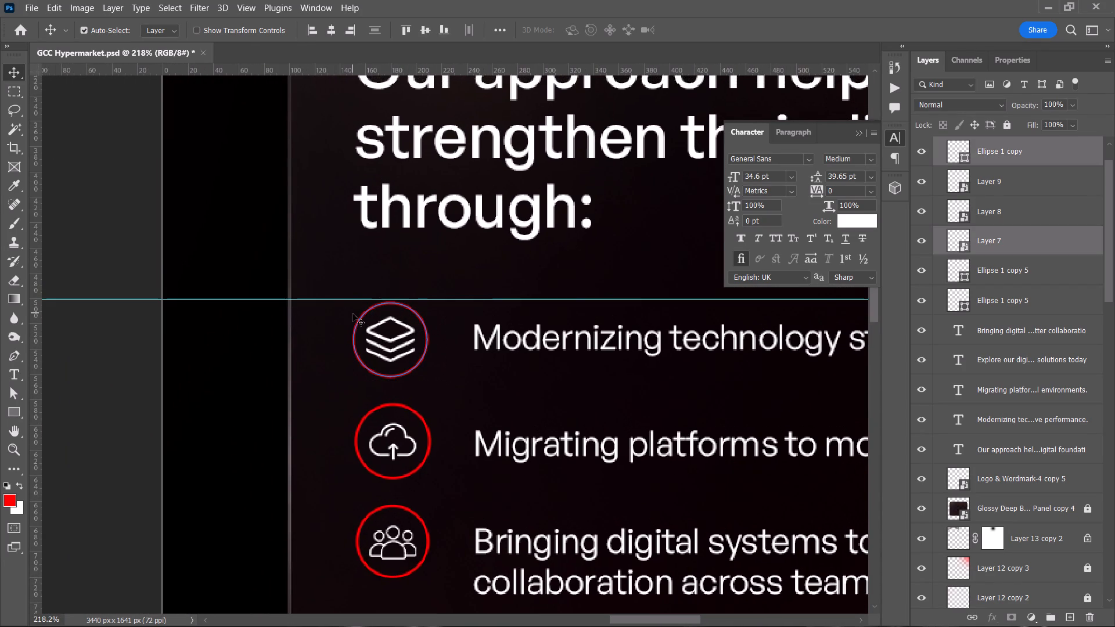
pyautogui.press('Up')
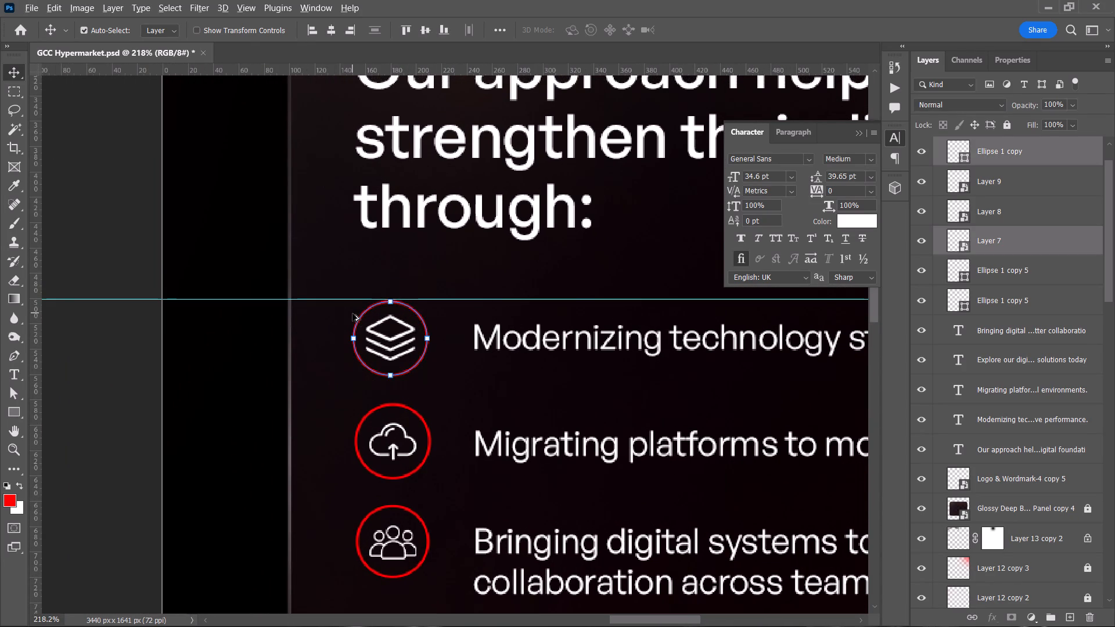
# Compare the list rows on Artboards 2 and 3 against the guide.
pyautogui.keyDown('alt'); pyautogui.scroll(-10, 353, 313); pyautogui.keyUp('alt')
pyautogui.press('space')
pyautogui.press('space')
pyautogui.press('space')
pyautogui.press('space')
pyautogui.press('space')
pyautogui.press('space')
pyautogui.press('space')
pyautogui.press('space')
pyautogui.press('space')
pyautogui.press('space')
pyautogui.press('space')
pyautogui.press('space')
pyautogui.press('space')
pyautogui.press('space')
pyautogui.moveTo(366, 324); pyautogui.dragTo(568, 339)
pyautogui.moveTo(368, 369); pyautogui.dragTo(389, 372)
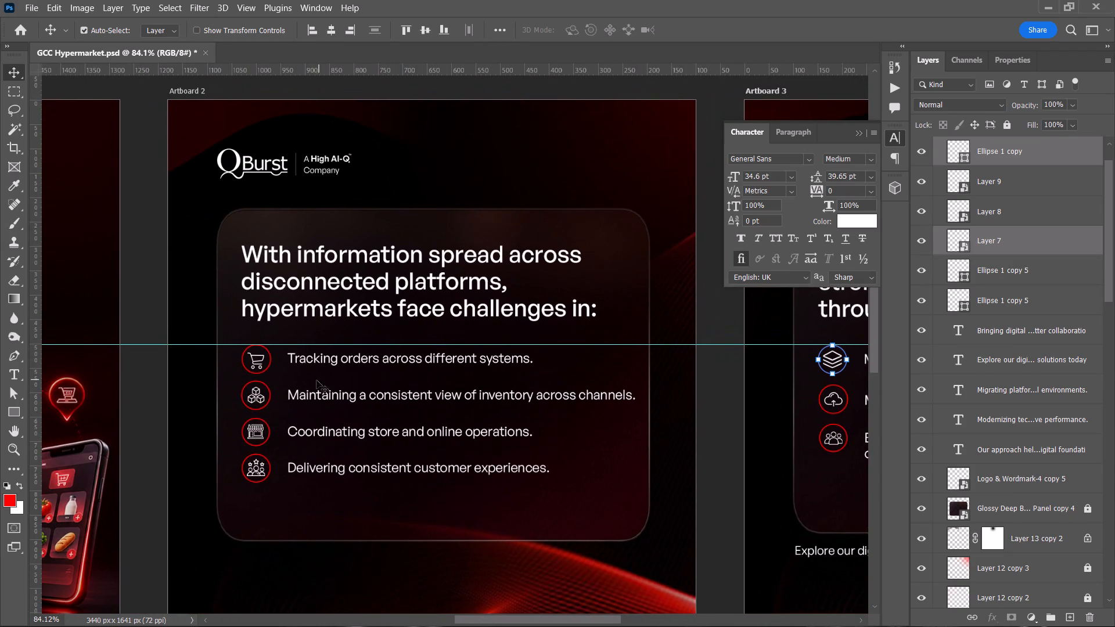
pyautogui.keyDown('alt'); pyautogui.scroll(1, 254, 380); pyautogui.keyUp('alt')
pyautogui.scroll(-5, 378, 374)
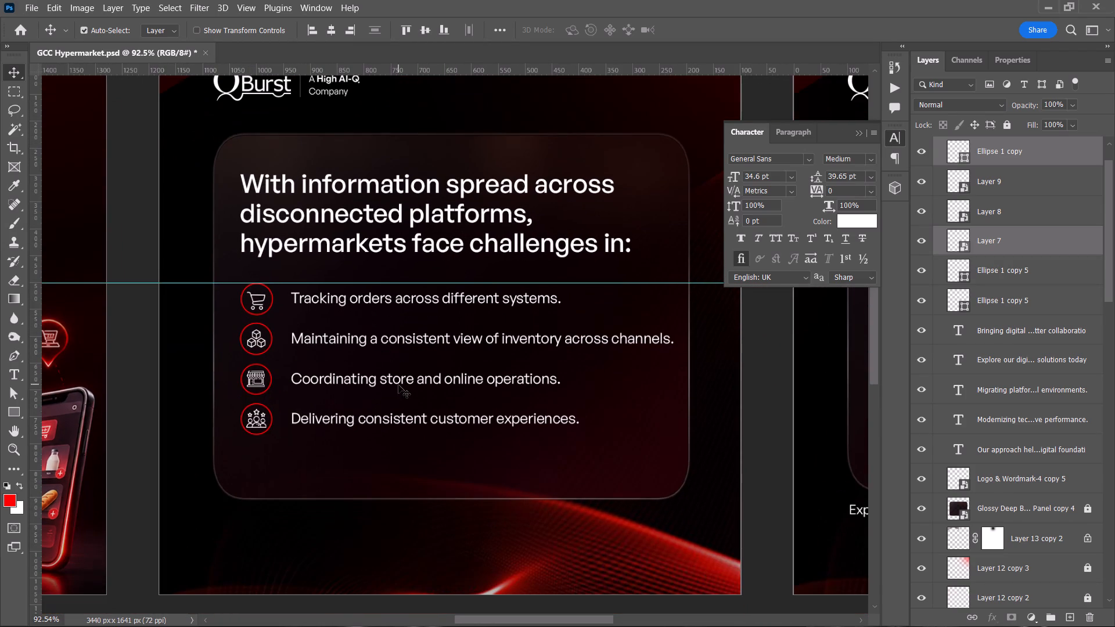
pyautogui.press('space')
pyautogui.press('space')
pyautogui.press('space')
pyautogui.press('space')
pyautogui.press('space')
pyautogui.press('space')
pyautogui.press('space')
pyautogui.press('space')
pyautogui.press('space')
pyautogui.press('space')
pyautogui.press('space')
pyautogui.press('space')
pyautogui.press('space')
pyautogui.press('space')
pyautogui.press('space')
pyautogui.press('space')
pyautogui.press('space')
pyautogui.press('space')
pyautogui.press('space')
pyautogui.moveTo(545, 398); pyautogui.dragTo(300, 397)
pyautogui.moveTo(547, 418); pyautogui.dragTo(500, 421)
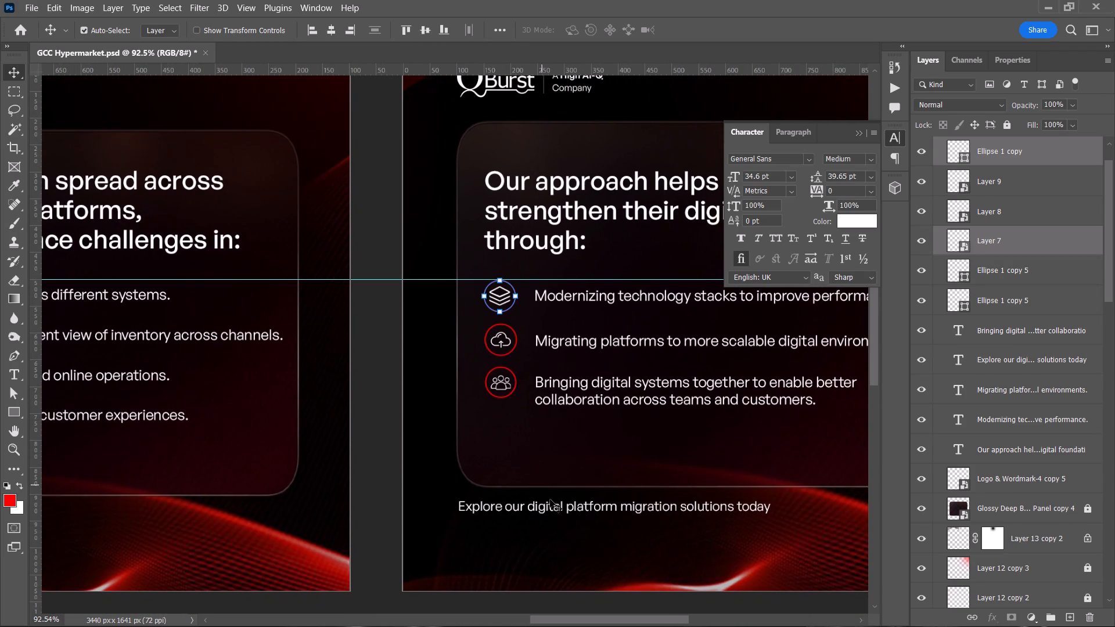
# Set the "Explore our digital platform migration solutions today" line on Artboard 3 to Medium weight and deselect it.
pyautogui.click(557, 502)
pyautogui.click(584, 505)
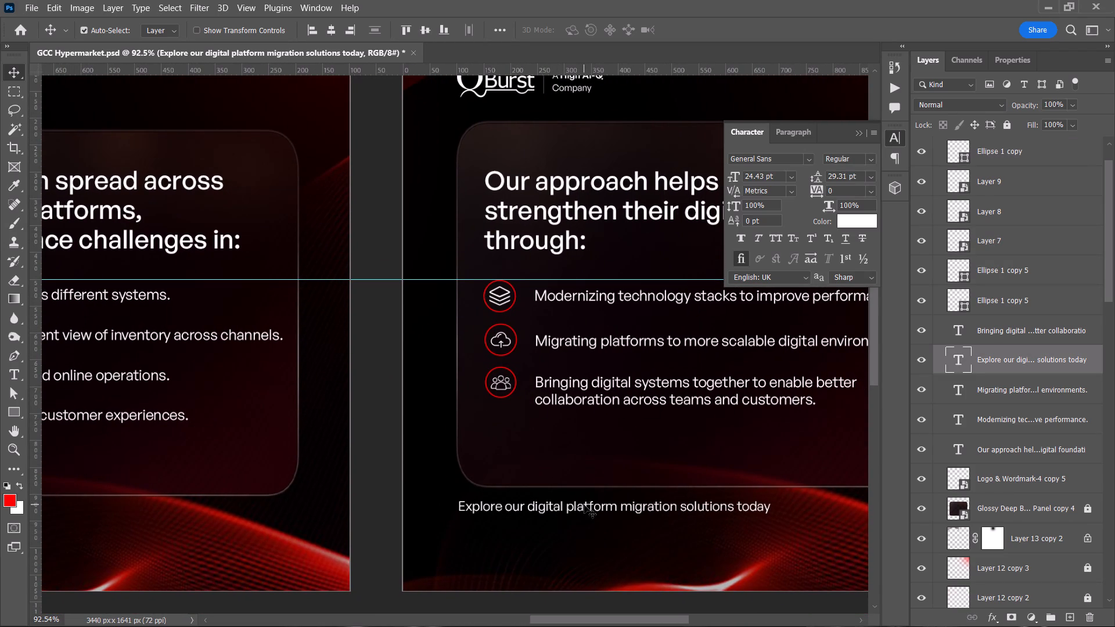
pyautogui.click(870, 160)
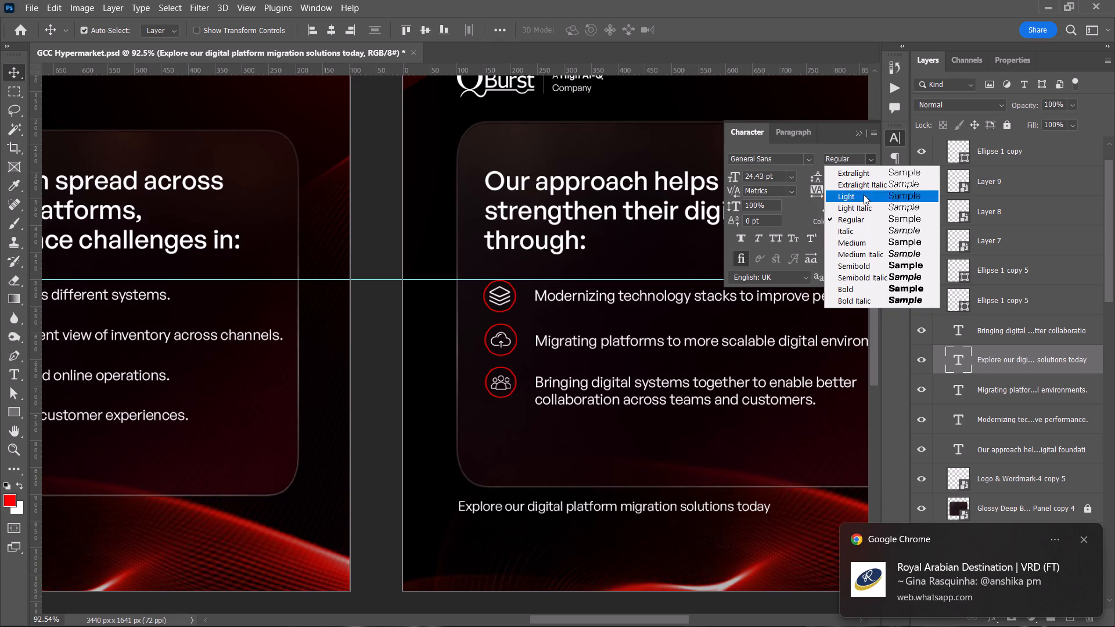
pyautogui.click(868, 246)
pyautogui.click(600, 545)
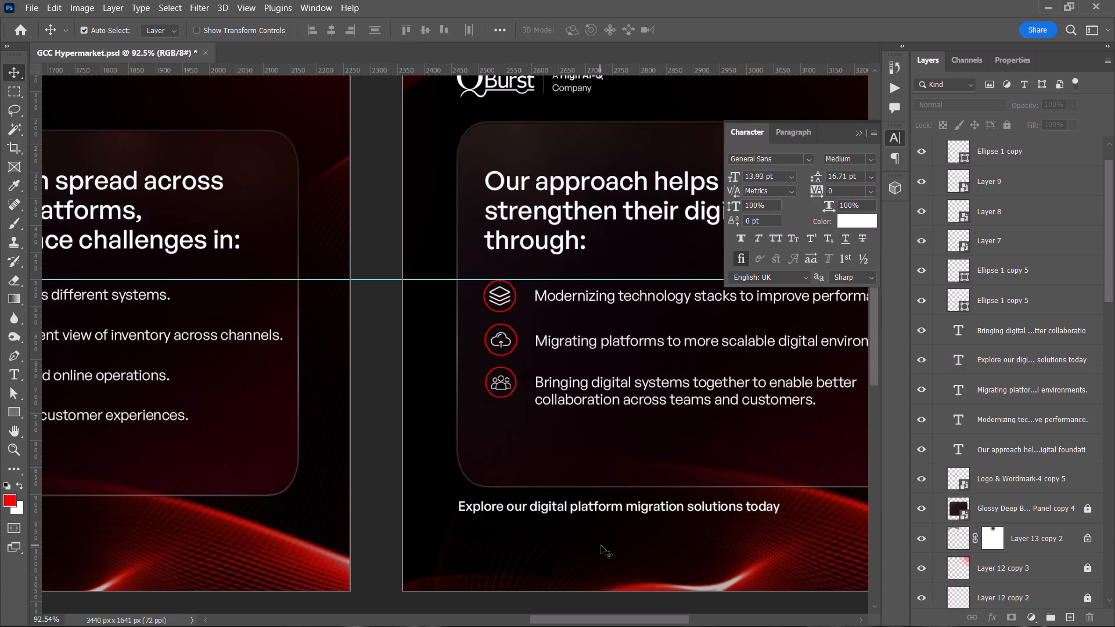
pyautogui.click(557, 539)
# Move the horizontal guide down to the top edge of Artboard 2's second list icon circle, at about 575 px.
pyautogui.keyDown('alt'); pyautogui.scroll(-6, 557, 539); pyautogui.keyUp('alt')
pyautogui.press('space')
pyautogui.moveTo(530, 538); pyautogui.dragTo(594, 540)
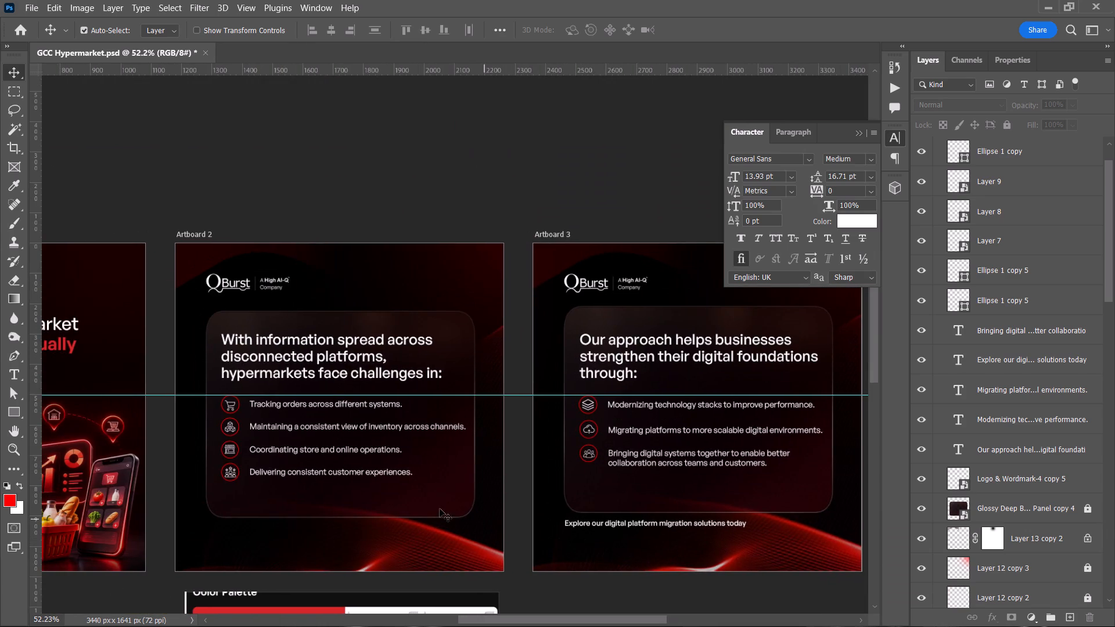
pyautogui.keyDown('alt'); pyautogui.scroll(4, 313, 492); pyautogui.keyUp('alt')
pyautogui.keyDown('alt'); pyautogui.scroll(3, 553, 443); pyautogui.keyUp('alt')
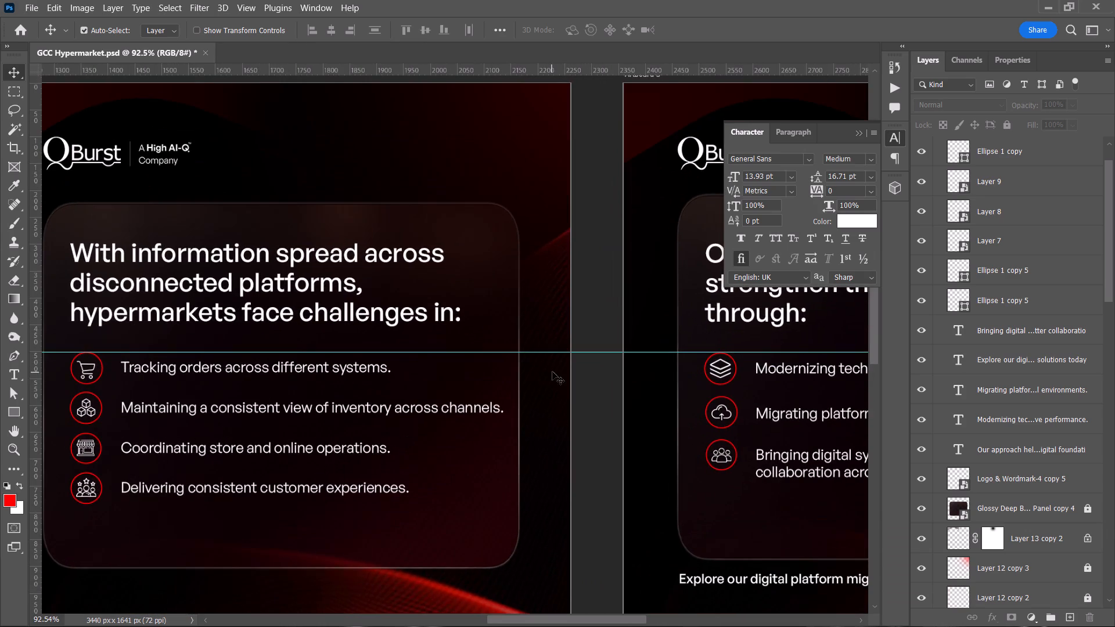
pyautogui.moveTo(538, 352); pyautogui.dragTo(538, 362)
pyautogui.moveTo(538, 362); pyautogui.dragTo(546, 384)
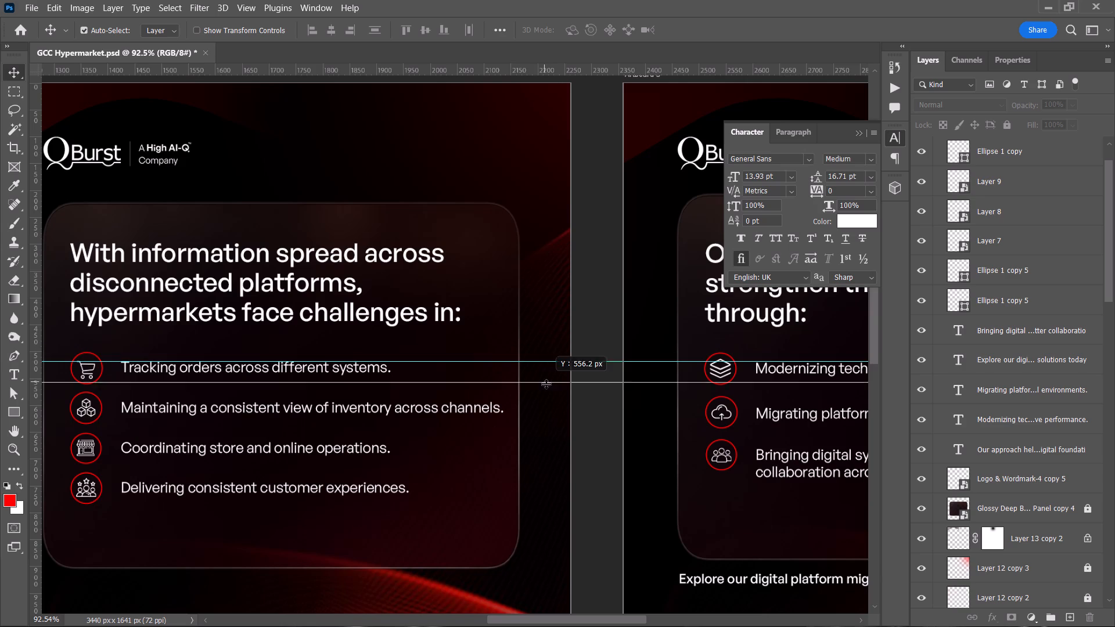
pyautogui.moveTo(546, 384); pyautogui.dragTo(552, 401)
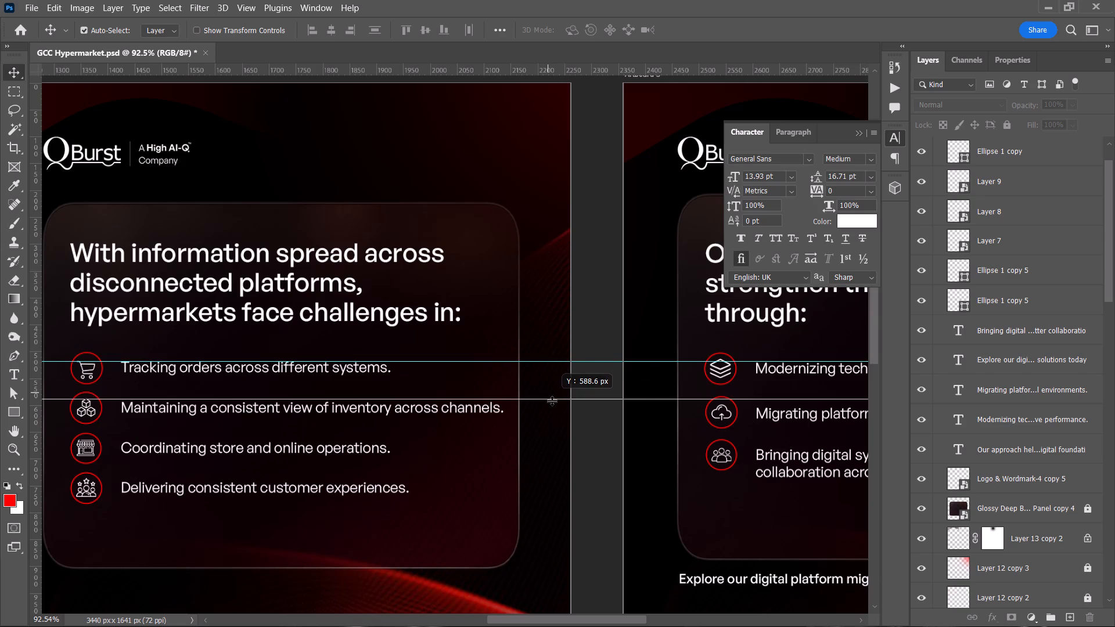
pyautogui.moveTo(552, 401); pyautogui.dragTo(539, 391)
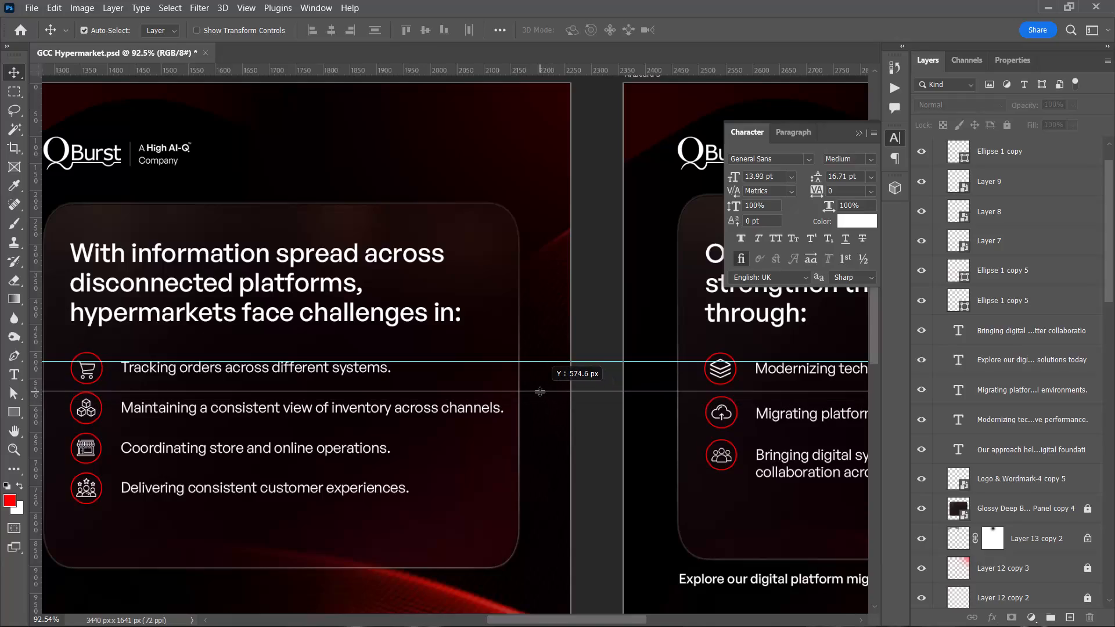
pyautogui.moveTo(539, 391); pyautogui.dragTo(540, 391)
# Select Artboard 3's cloud icon with its circle and nudge it up so the circle's top edge meets the guide.
pyautogui.keyDown('alt'); pyautogui.scroll(5, 839, 435); pyautogui.keyUp('alt')
pyautogui.keyDown('alt'); pyautogui.scroll(4, 721, 426); pyautogui.keyUp('alt')
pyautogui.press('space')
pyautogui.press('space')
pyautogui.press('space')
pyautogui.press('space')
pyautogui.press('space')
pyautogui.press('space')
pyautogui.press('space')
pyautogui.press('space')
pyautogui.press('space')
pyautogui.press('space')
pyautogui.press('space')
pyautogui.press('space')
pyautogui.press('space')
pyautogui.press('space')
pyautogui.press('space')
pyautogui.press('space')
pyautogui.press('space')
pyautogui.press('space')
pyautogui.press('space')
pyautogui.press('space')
pyautogui.moveTo(387, 410); pyautogui.dragTo(658, 422)
pyautogui.moveTo(566, 428); pyautogui.dragTo(808, 424)
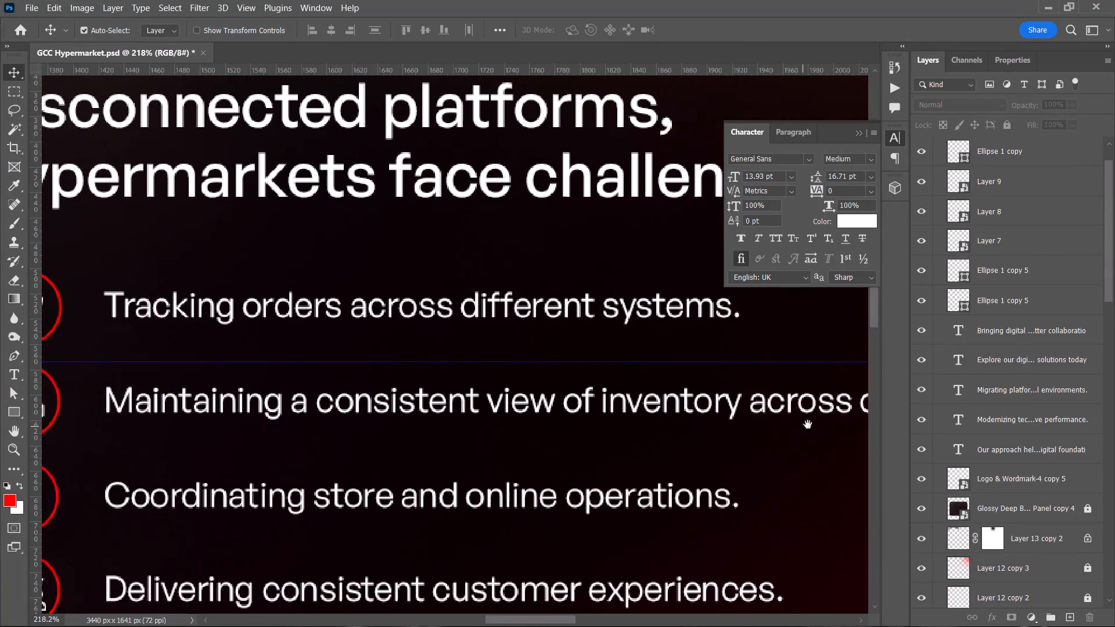
pyautogui.moveTo(808, 424); pyautogui.dragTo(569, 401)
pyautogui.moveTo(681, 409); pyautogui.dragTo(430, 404)
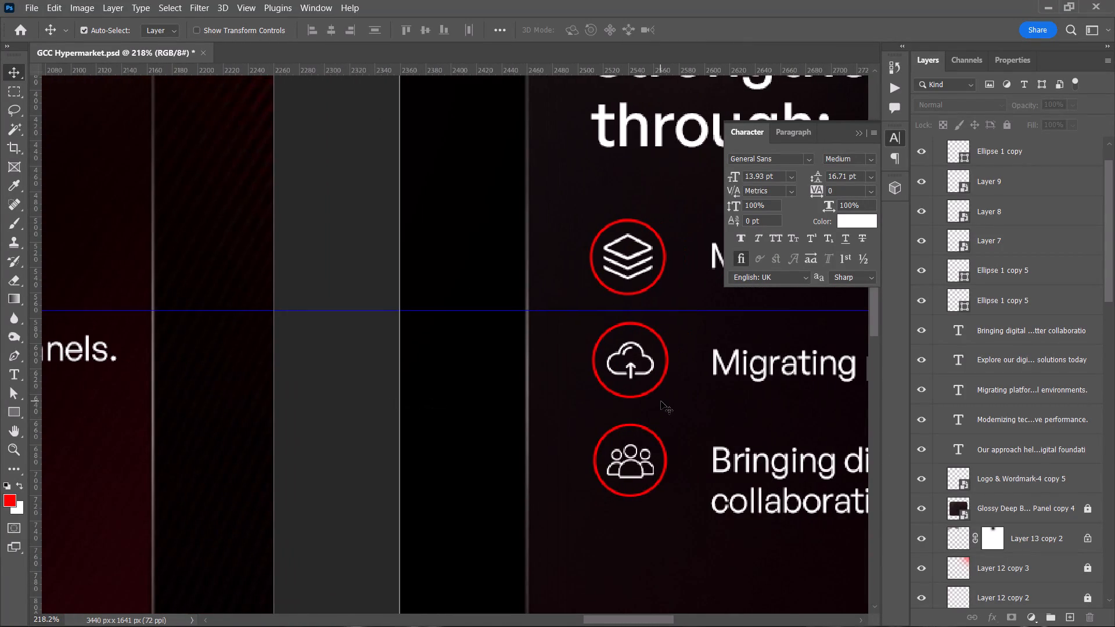
pyautogui.moveTo(661, 401); pyautogui.dragTo(590, 322)
pyautogui.hotkey('shift', 'Up')
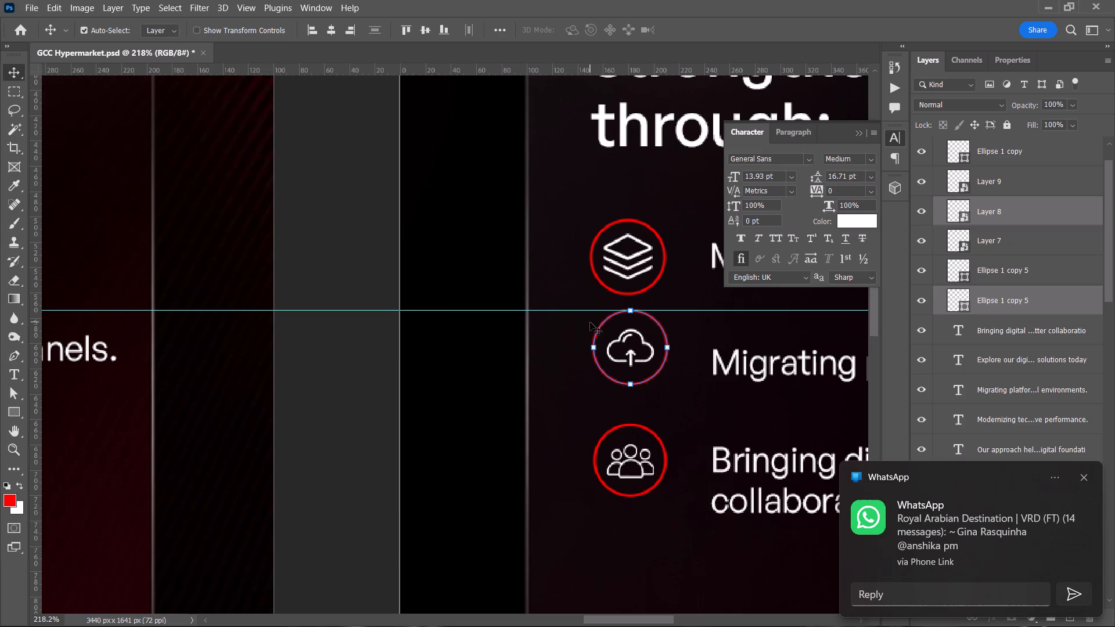
pyautogui.press('Down')
# Move the horizontal guide down slightly to the top of Artboard 2's "Maintaining a consistent view of inventory across channels." text.
pyautogui.keyDown('alt'); pyautogui.scroll(-6, 590, 322); pyautogui.keyUp('alt')
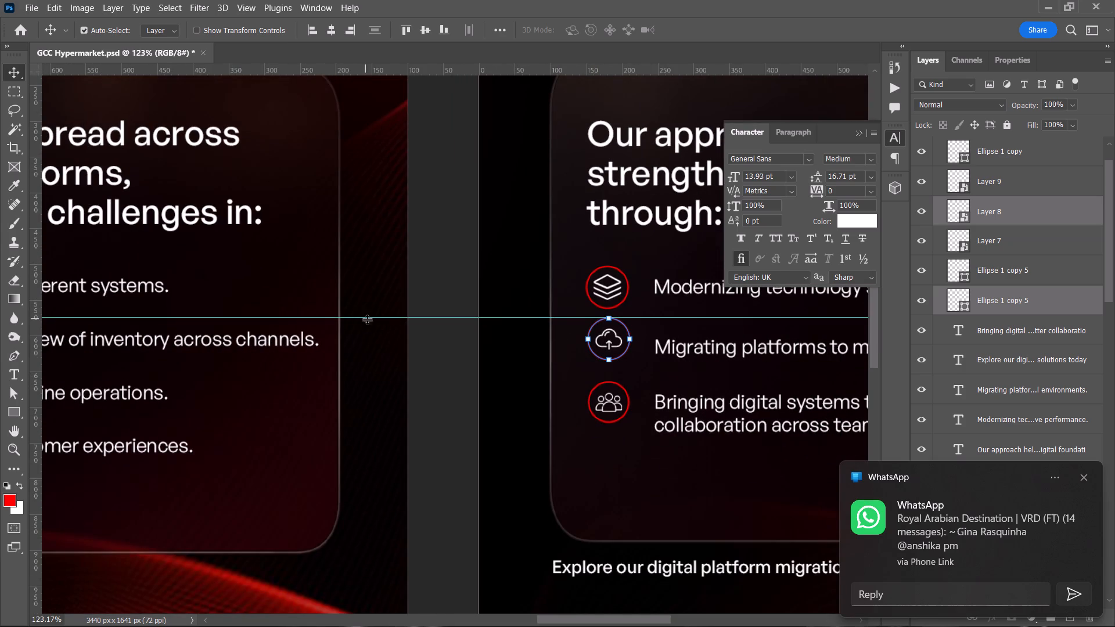
pyautogui.moveTo(361, 317); pyautogui.dragTo(371, 333)
pyautogui.keyDown('alt'); pyautogui.scroll(4, 369, 334); pyautogui.keyUp('alt')
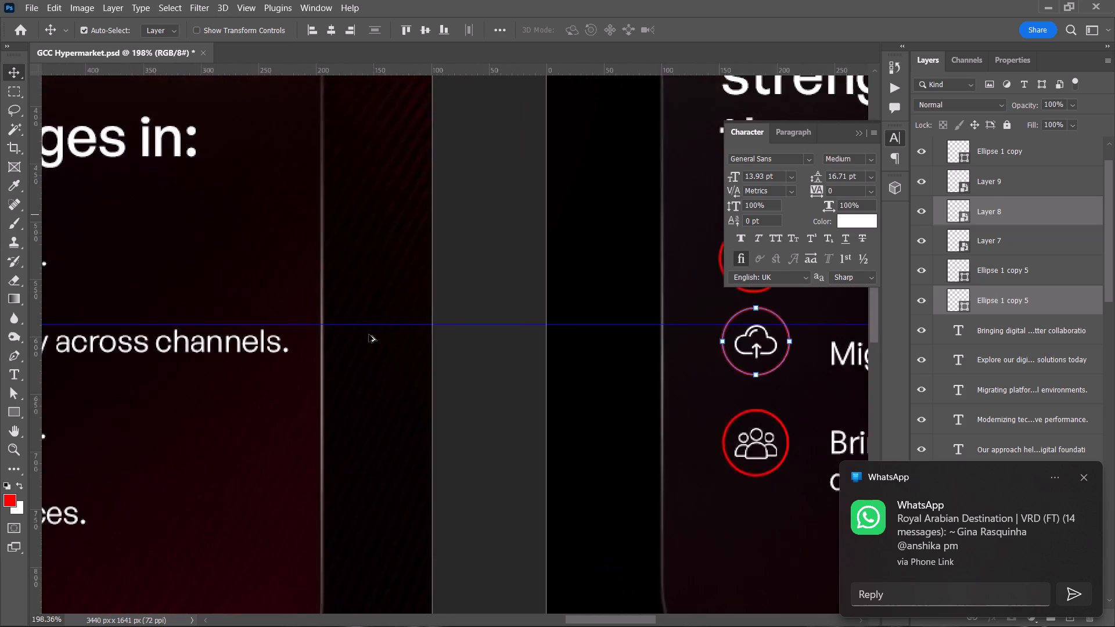
pyautogui.keyDown('alt'); pyautogui.scroll(6, 369, 334); pyautogui.keyUp('alt')
pyautogui.moveTo(350, 318); pyautogui.dragTo(361, 327)
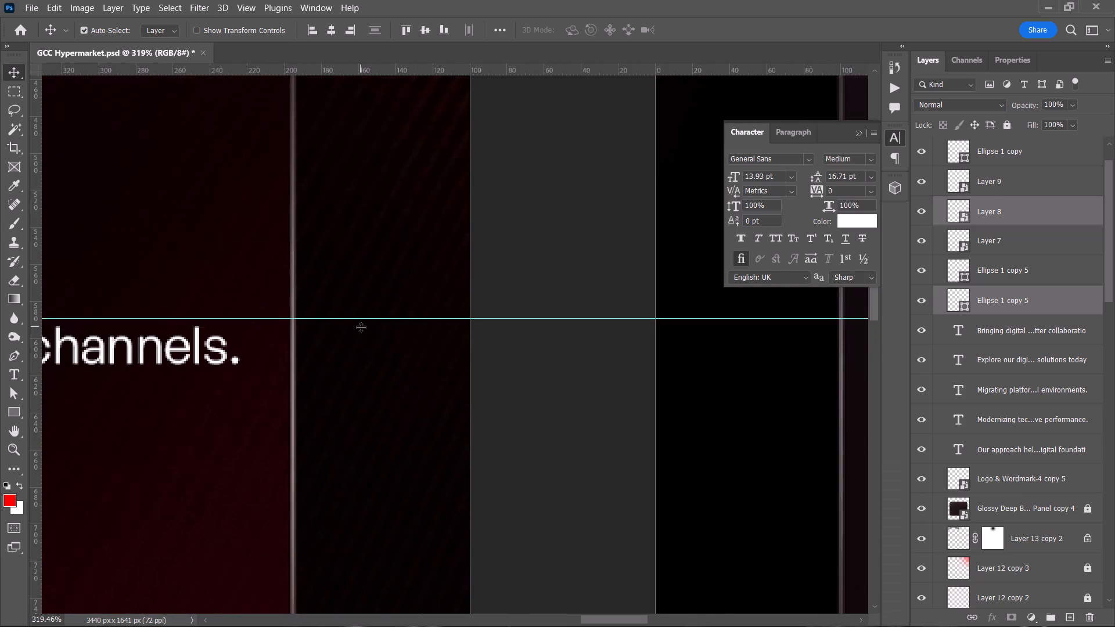
# Select the "Migrating platforms to more scalable digital environments." line on Artboard 3 and nudge it up to the guide.
pyautogui.keyDown('alt'); pyautogui.scroll(-14, 363, 332); pyautogui.keyUp('alt')
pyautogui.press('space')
pyautogui.moveTo(509, 345); pyautogui.dragTo(448, 344)
pyautogui.click(497, 358)
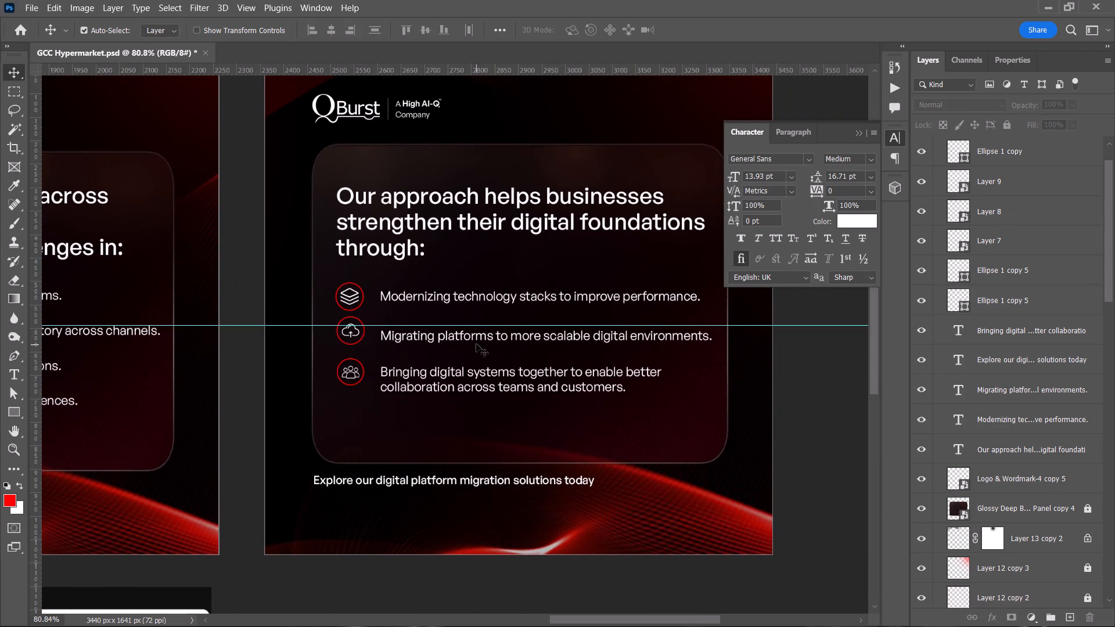
pyautogui.click(465, 338)
pyautogui.hotkey('shift', 'Up')
# Compare the second list row's text on Artboards 2 and 3 against the guide.
pyautogui.keyDown('alt'); pyautogui.scroll(2, 463, 338); pyautogui.keyUp('alt')
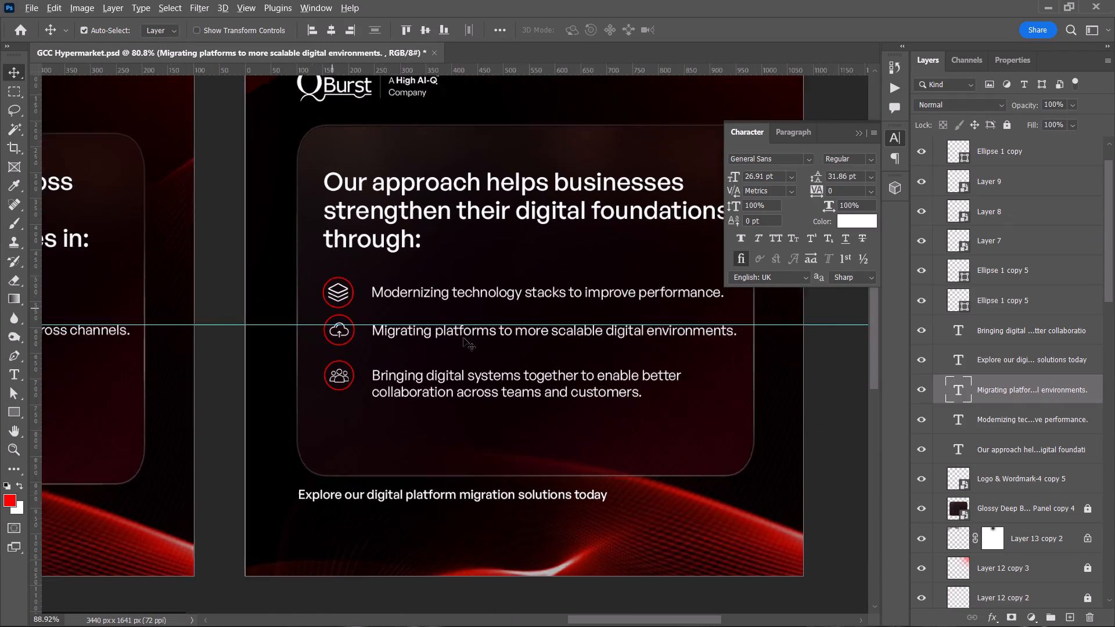
pyautogui.keyDown('alt'); pyautogui.scroll(2, 463, 338); pyautogui.keyUp('alt')
pyautogui.keyDown('alt'); pyautogui.scroll(-2, 351, 383); pyautogui.keyUp('alt')
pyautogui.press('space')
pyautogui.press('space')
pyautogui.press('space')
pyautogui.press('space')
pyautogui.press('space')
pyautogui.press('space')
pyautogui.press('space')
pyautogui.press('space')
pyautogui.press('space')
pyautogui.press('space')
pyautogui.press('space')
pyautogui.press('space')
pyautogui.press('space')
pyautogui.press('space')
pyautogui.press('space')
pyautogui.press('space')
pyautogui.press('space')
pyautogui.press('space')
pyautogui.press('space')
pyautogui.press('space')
pyautogui.moveTo(398, 365); pyautogui.dragTo(780, 355)
pyautogui.moveTo(656, 355); pyautogui.dragTo(660, 356)
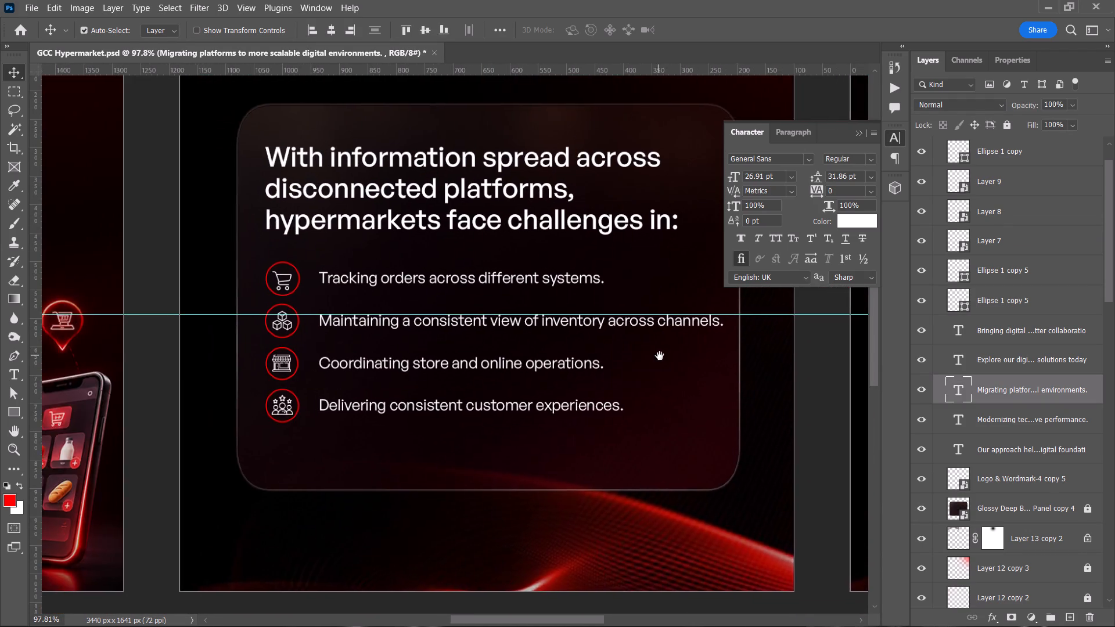
pyautogui.moveTo(660, 356); pyautogui.dragTo(298, 358)
# Move the horizontal guide down to the top edge of the store icon circle in Artboard 2's third list row.
pyautogui.moveTo(397, 318); pyautogui.dragTo(403, 353)
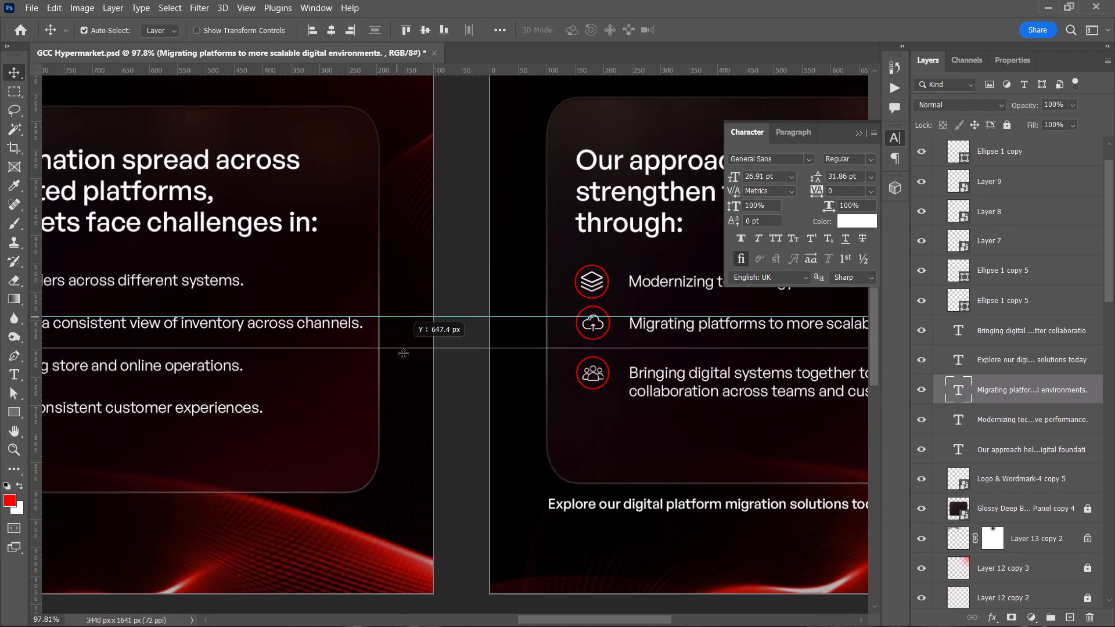
pyautogui.moveTo(403, 353); pyautogui.dragTo(424, 361)
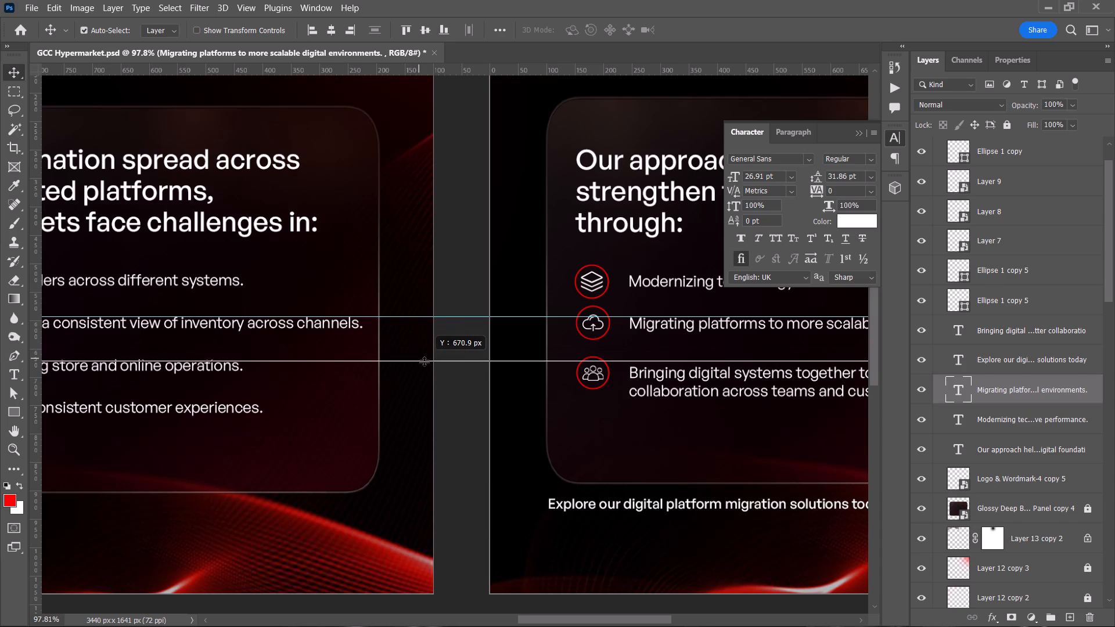
pyautogui.moveTo(424, 361); pyautogui.dragTo(416, 357)
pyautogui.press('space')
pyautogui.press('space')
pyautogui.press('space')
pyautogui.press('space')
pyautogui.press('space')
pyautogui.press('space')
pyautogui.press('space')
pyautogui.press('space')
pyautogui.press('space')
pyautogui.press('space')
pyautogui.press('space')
pyautogui.moveTo(398, 374); pyautogui.dragTo(614, 371)
pyautogui.moveTo(532, 373); pyautogui.dragTo(520, 374)
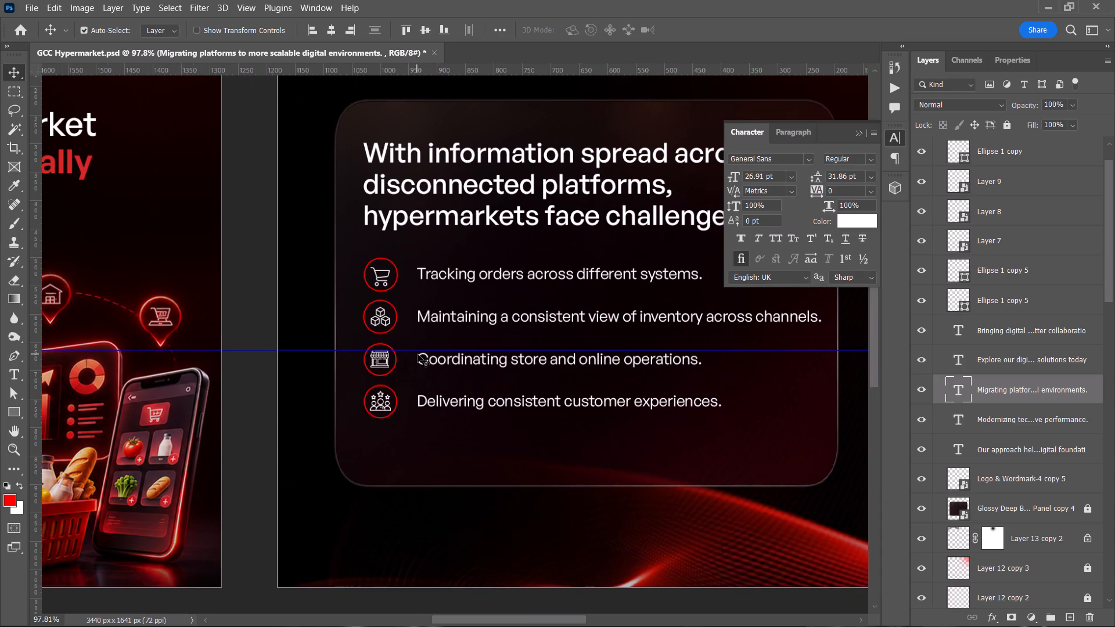
pyautogui.moveTo(415, 349); pyautogui.dragTo(403, 344)
# Select Artboard 3's third list icon with its circle and nudge it up toward the guide.
pyautogui.press('space')
pyautogui.press('space')
pyautogui.press('space')
pyautogui.press('space')
pyautogui.press('space')
pyautogui.press('space')
pyautogui.press('space')
pyautogui.press('space')
pyautogui.press('space')
pyautogui.press('space')
pyautogui.press('space')
pyautogui.press('space')
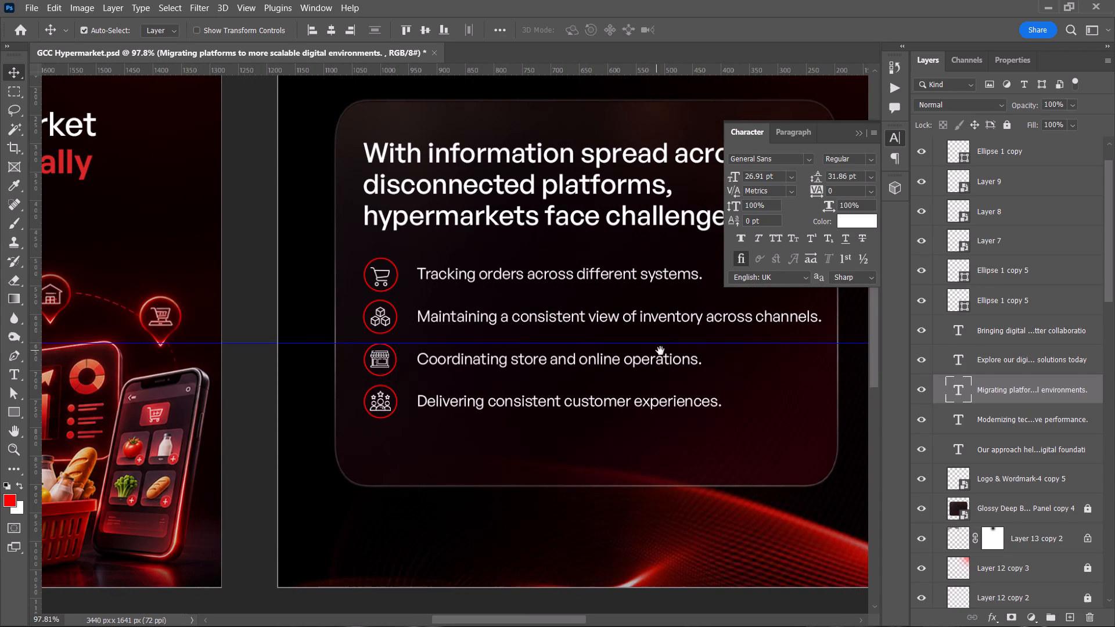
pyautogui.moveTo(661, 351); pyautogui.dragTo(277, 354)
pyautogui.moveTo(347, 359); pyautogui.dragTo(373, 359)
pyautogui.moveTo(242, 396); pyautogui.dragTo(210, 365)
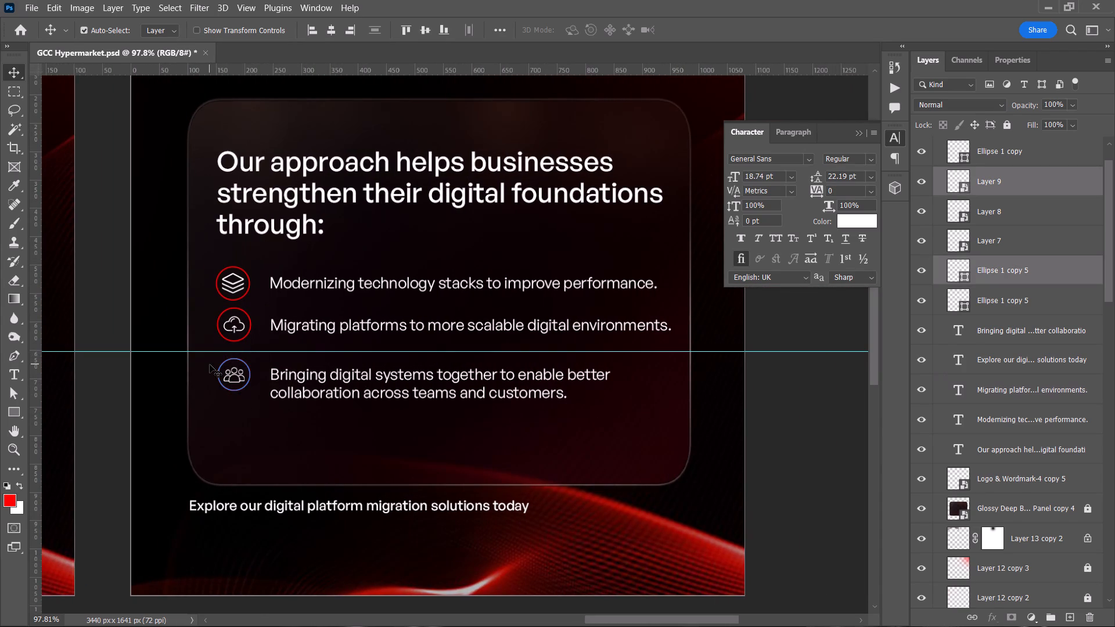
pyautogui.hotkey('shift', 'Up')
# Move the guide down slightly to the top of Artboard 2's third list text, "Coordinating store and online operations.".
pyautogui.press('space')
pyautogui.press('space')
pyautogui.press('space')
pyautogui.press('space')
pyautogui.press('space')
pyautogui.press('space')
pyautogui.press('space')
pyautogui.press('space')
pyautogui.moveTo(210, 365); pyautogui.dragTo(485, 347)
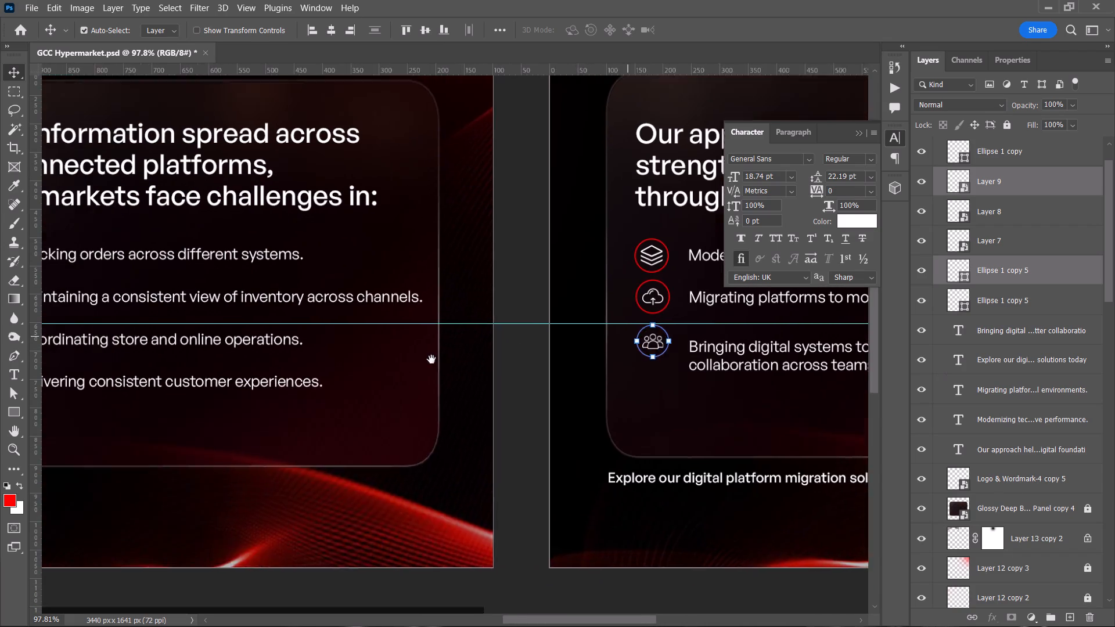
pyautogui.click(431, 359)
pyautogui.moveTo(489, 312); pyautogui.dragTo(498, 325)
# Select Artboard 3's third list text, "Bringing digital systems together…", and nudge it up to start just below the guide.
pyautogui.press('space')
pyautogui.press('space')
pyautogui.press('space')
pyautogui.press('space')
pyautogui.press('space')
pyautogui.press('space')
pyautogui.press('space')
pyautogui.press('space')
pyautogui.press('space')
pyautogui.press('space')
pyautogui.press('space')
pyautogui.press('space')
pyautogui.moveTo(636, 333); pyautogui.dragTo(469, 336)
pyautogui.click(461, 340)
pyautogui.click(468, 342)
pyautogui.hotkey('shift', 'Up')
pyautogui.hotkey('shift', 'Down')
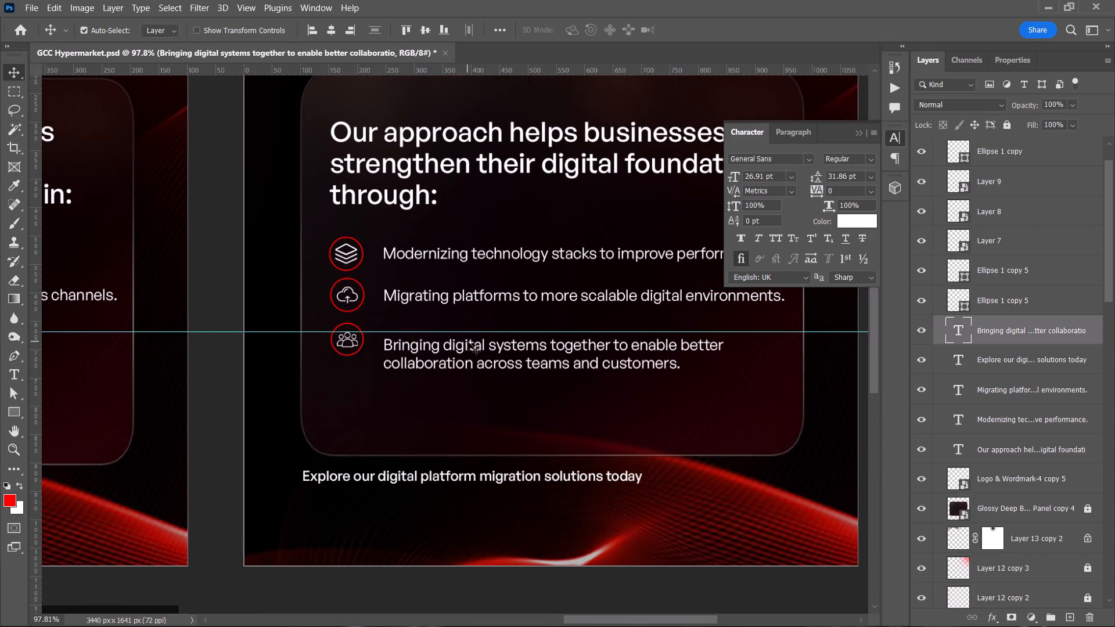
pyautogui.hotkey('shift', 'Up')
# Delete the horizontal guide crossing the third list row.
pyautogui.keyDown('alt'); pyautogui.scroll(-3, 468, 342); pyautogui.keyUp('alt')
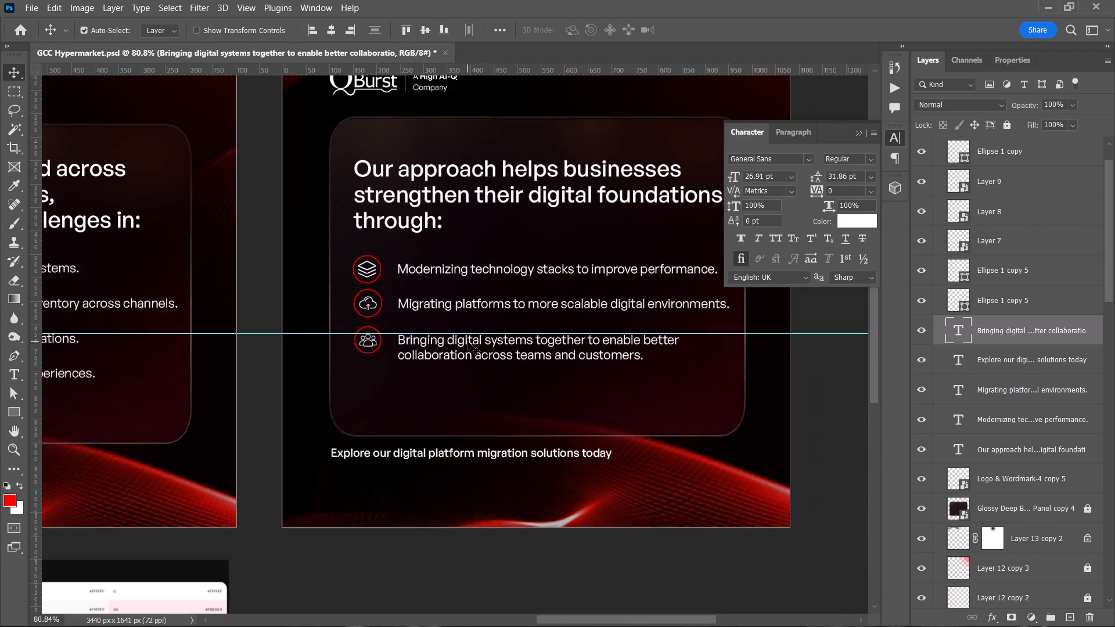
pyautogui.click(322, 336)
pyautogui.press('BackSpace')
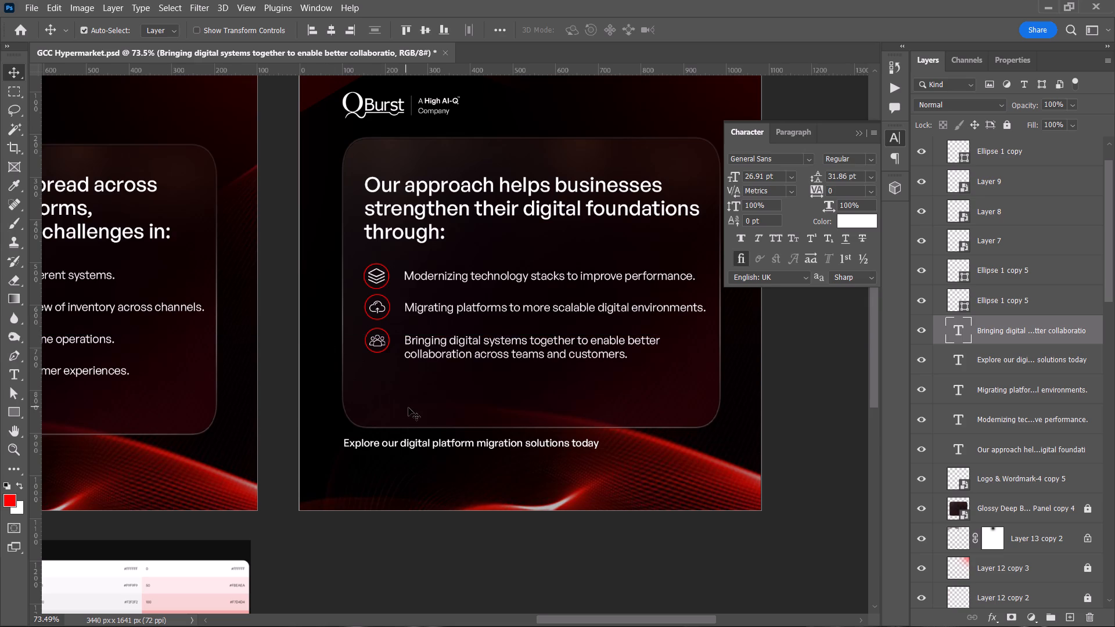
# Select Artboard 3's three list texts, distribute them vertically with even spacing, and deselect them.
pyautogui.keyDown('alt'); pyautogui.scroll(-4, 408, 408); pyautogui.keyUp('alt')
pyautogui.press('space')
pyautogui.moveTo(401, 390); pyautogui.dragTo(426, 388)
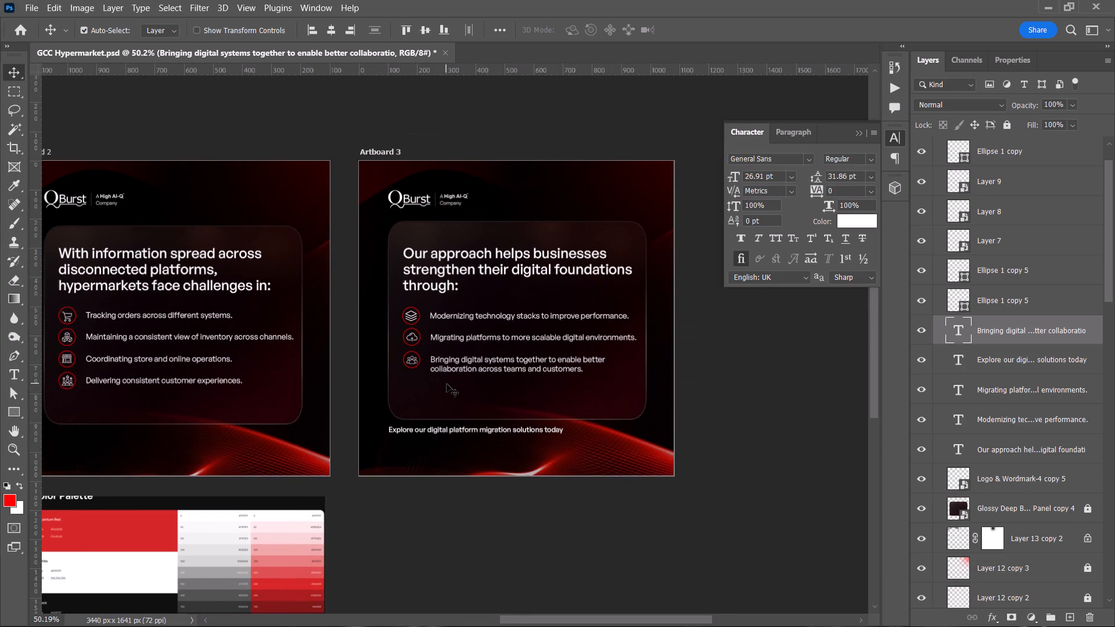
pyautogui.moveTo(477, 388); pyautogui.dragTo(452, 315)
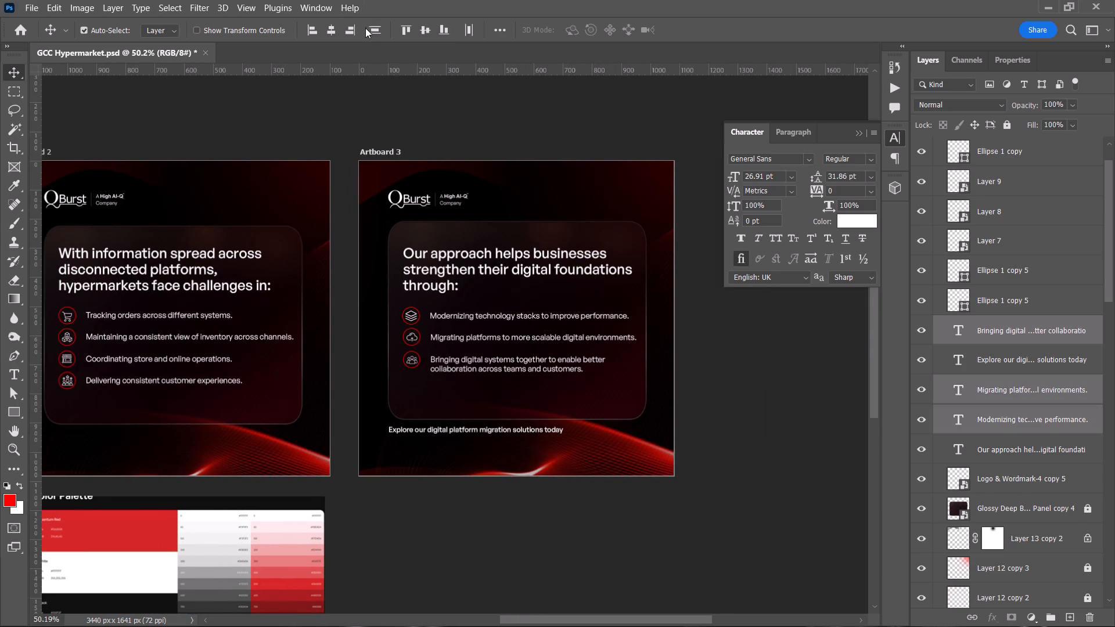
pyautogui.click(372, 31)
pyautogui.click(784, 370)
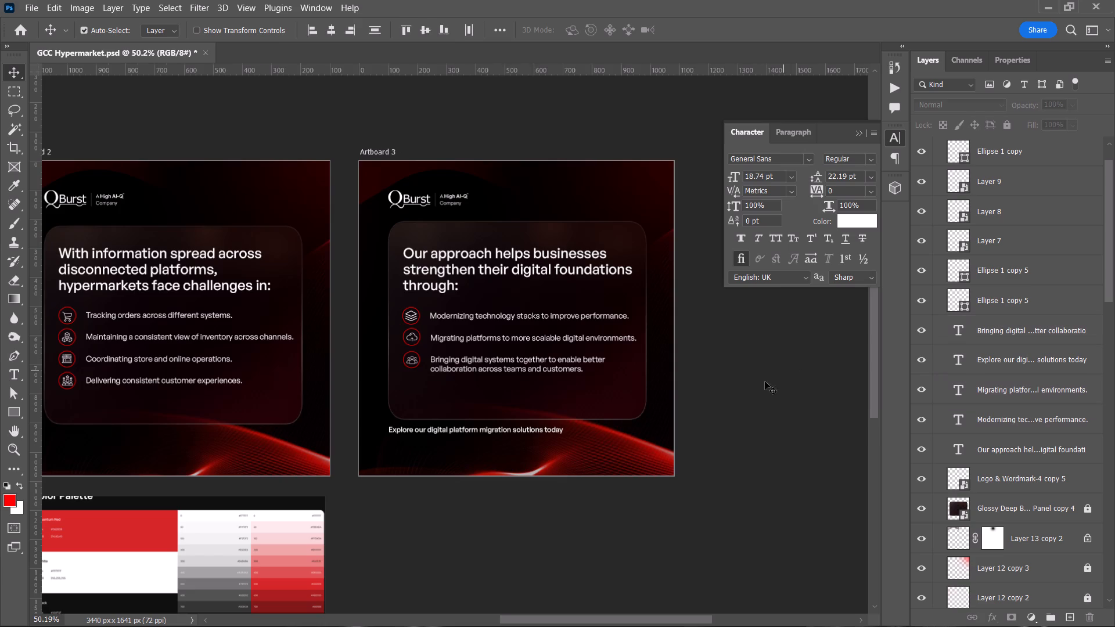
# Move Artboard 3's second list icon, the cloud with its circle, down slightly to line up with its text.
pyautogui.keyDown('alt'); pyautogui.scroll(5, 328, 392); pyautogui.keyUp('alt')
pyautogui.keyDown('alt'); pyautogui.scroll(4, 420, 367); pyautogui.keyUp('alt')
pyautogui.keyDown('alt'); pyautogui.scroll(4, 465, 297); pyautogui.keyUp('alt')
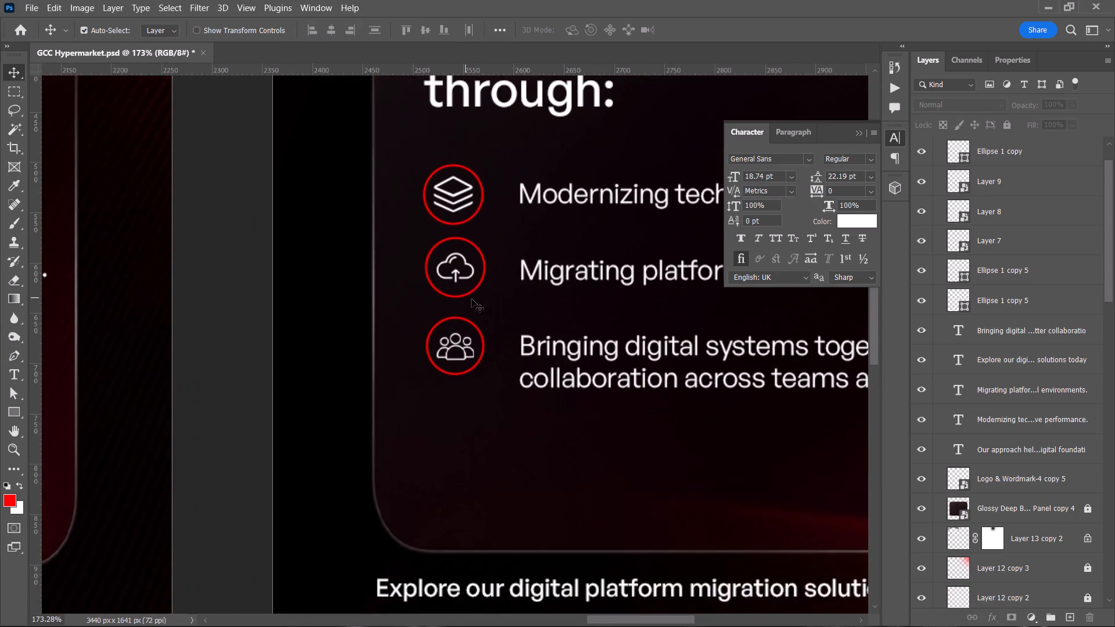
pyautogui.press('space')
pyautogui.moveTo(477, 301); pyautogui.dragTo(444, 321)
pyautogui.moveTo(457, 319); pyautogui.dragTo(398, 273)
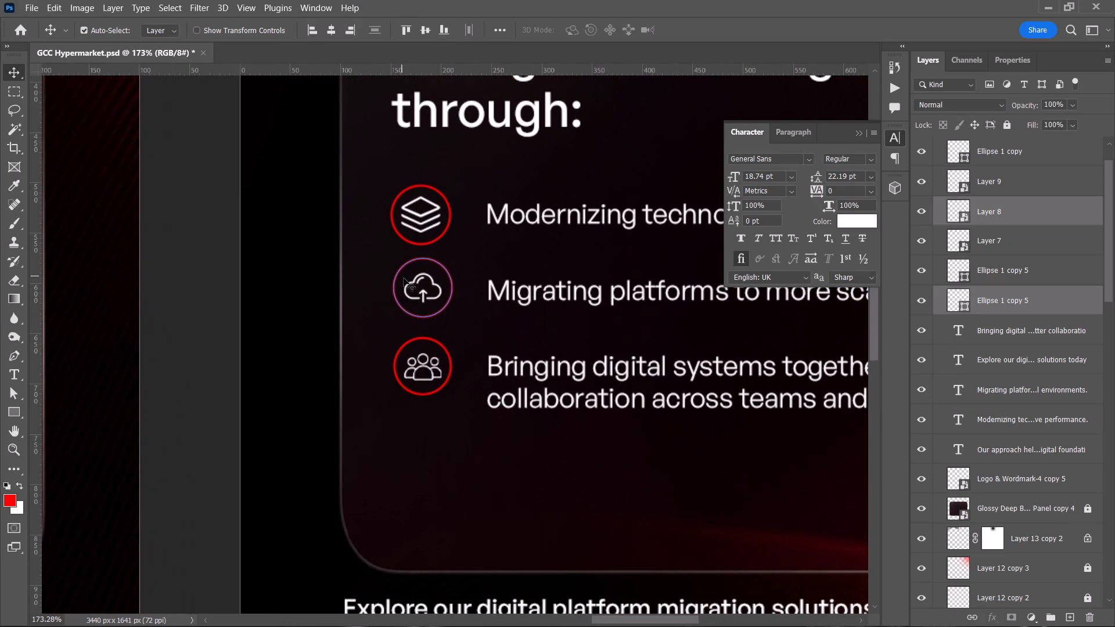
pyautogui.click(417, 299)
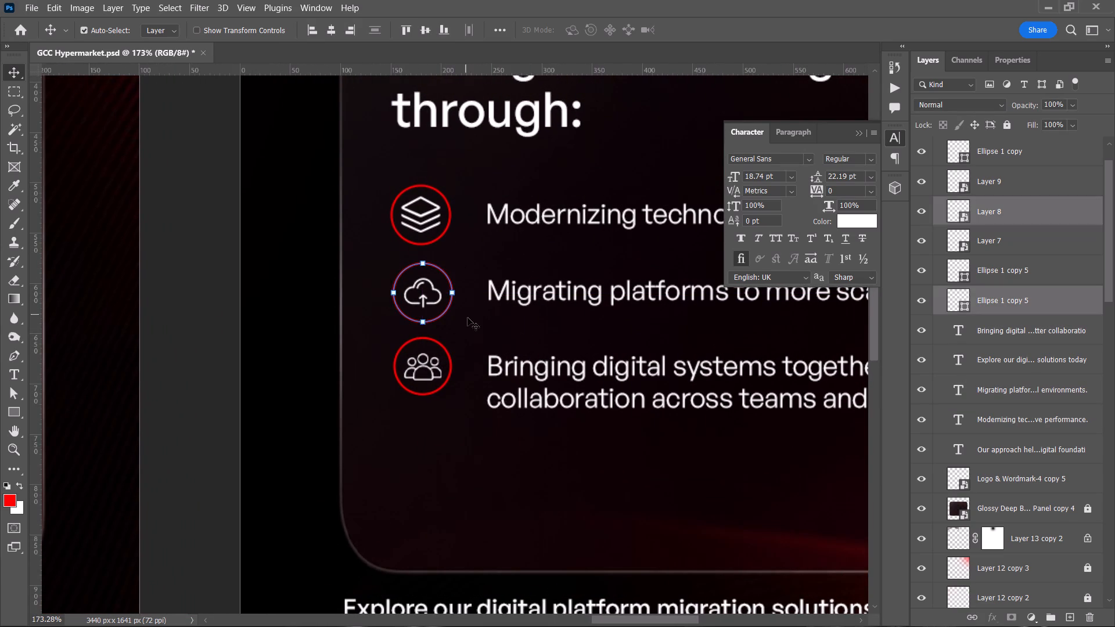
pyautogui.click(483, 330)
# Move Artboard 2's second list icon, the stacked boxes with its circle, down slightly and deselect it.
pyautogui.keyDown('alt'); pyautogui.scroll(-12, 488, 331); pyautogui.keyUp('alt')
pyautogui.press('space')
pyautogui.press('space')
pyautogui.press('space')
pyautogui.moveTo(192, 345); pyautogui.dragTo(401, 347)
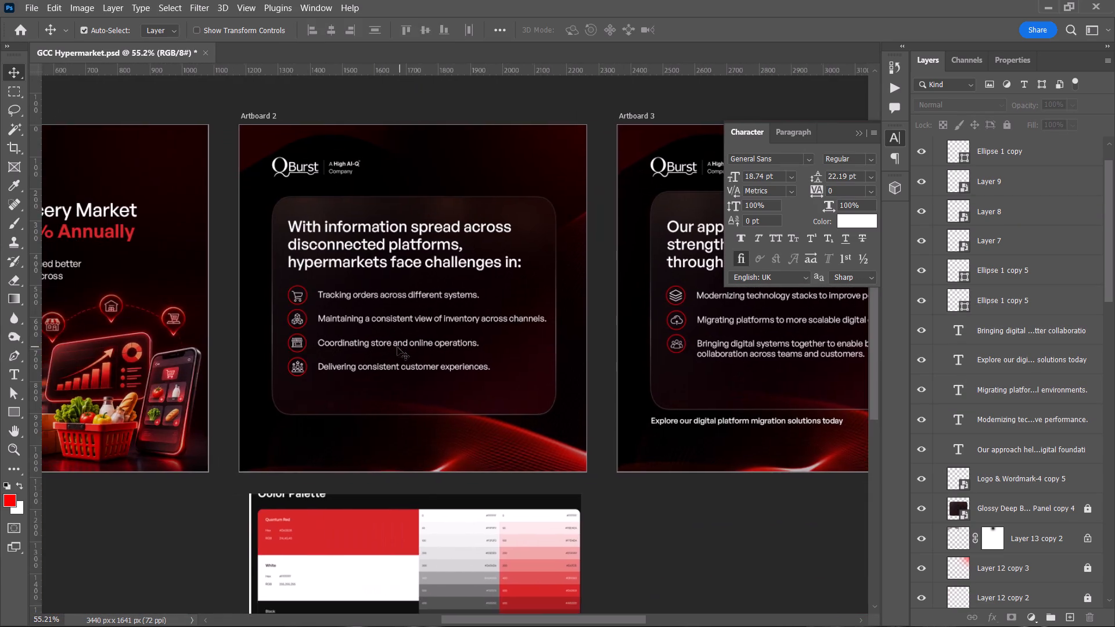
pyautogui.keyDown('alt'); pyautogui.scroll(9, 307, 325); pyautogui.keyUp('alt')
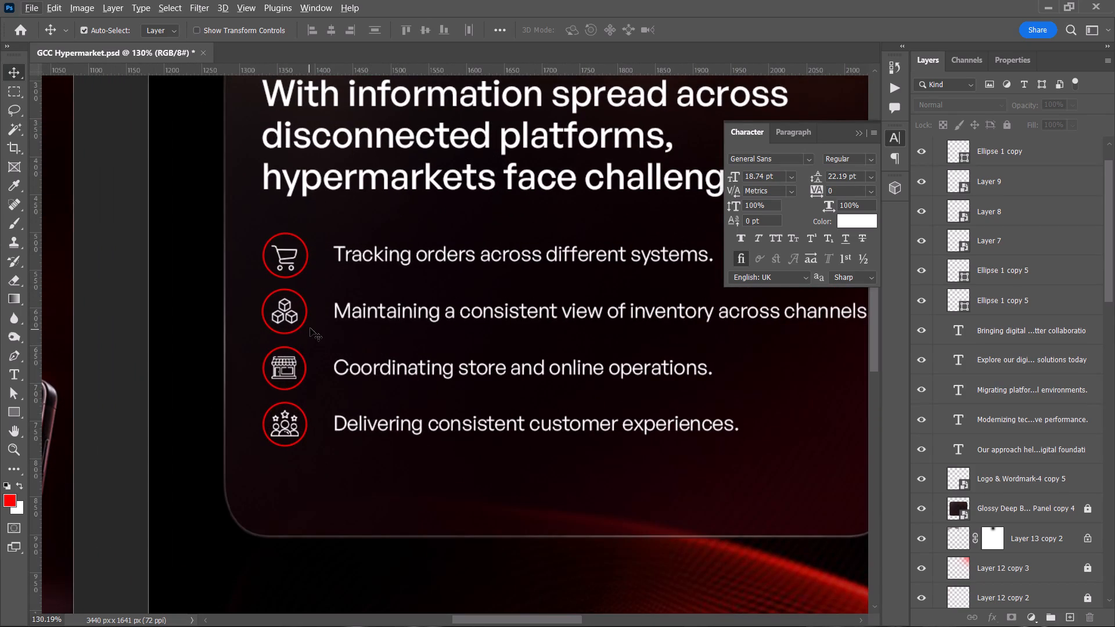
pyautogui.moveTo(310, 328); pyautogui.dragTo(262, 300)
pyautogui.keyDown('alt'); pyautogui.scroll(5, 272, 312); pyautogui.keyUp('alt')
pyautogui.click(286, 313)
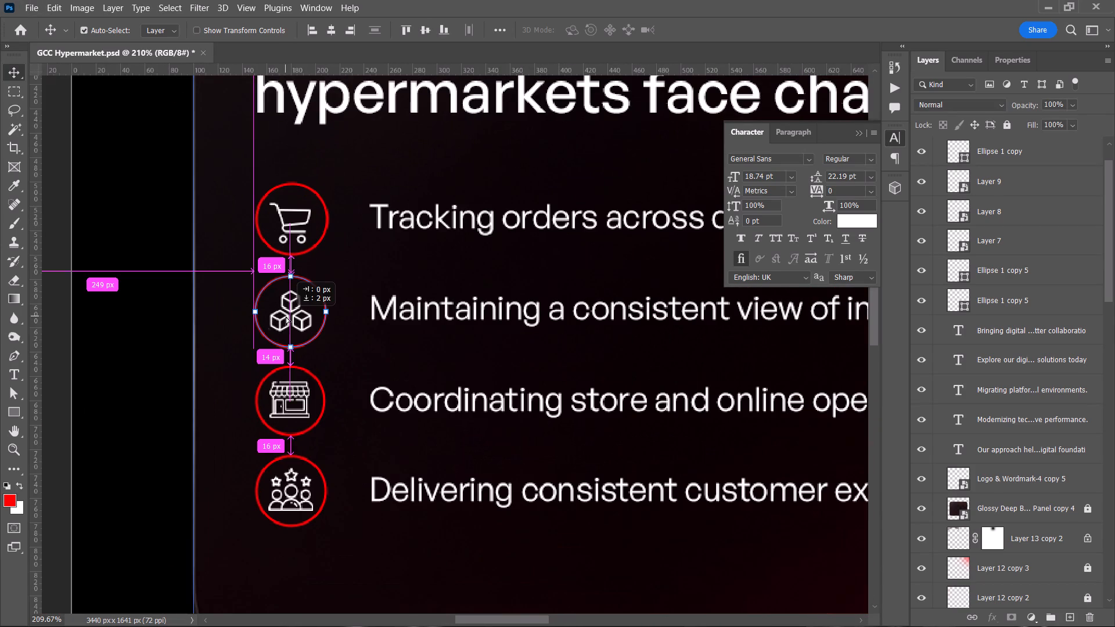
pyautogui.click(371, 340)
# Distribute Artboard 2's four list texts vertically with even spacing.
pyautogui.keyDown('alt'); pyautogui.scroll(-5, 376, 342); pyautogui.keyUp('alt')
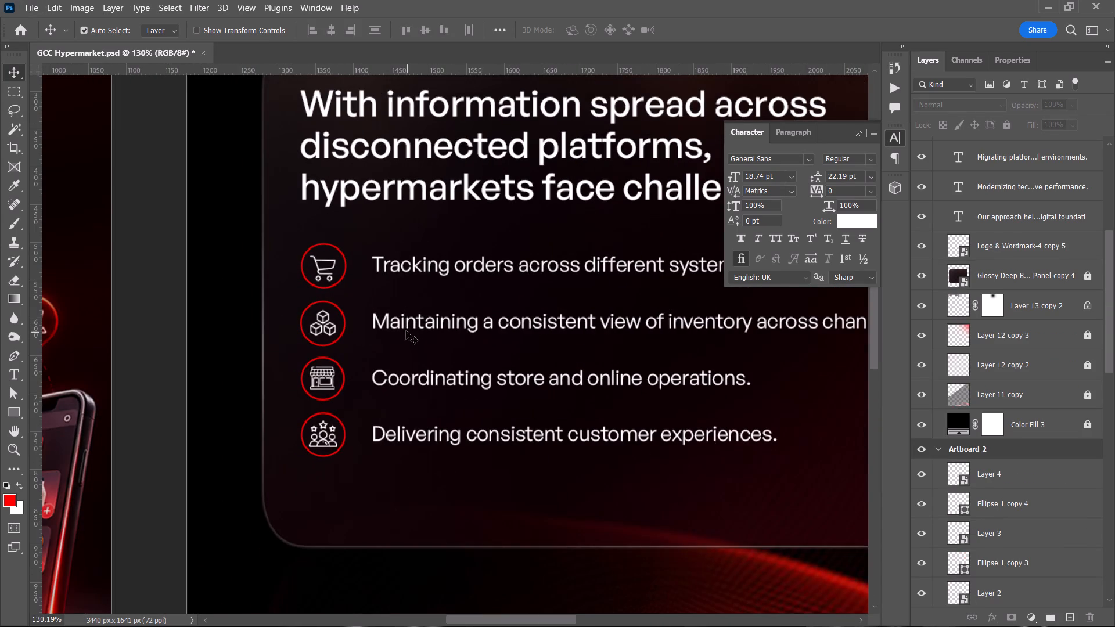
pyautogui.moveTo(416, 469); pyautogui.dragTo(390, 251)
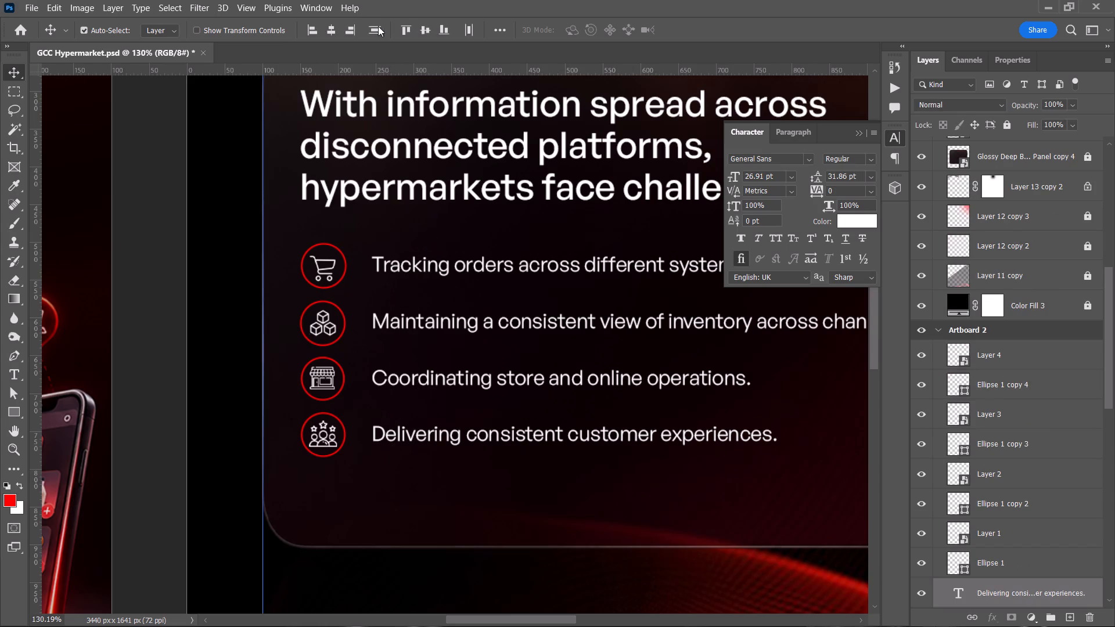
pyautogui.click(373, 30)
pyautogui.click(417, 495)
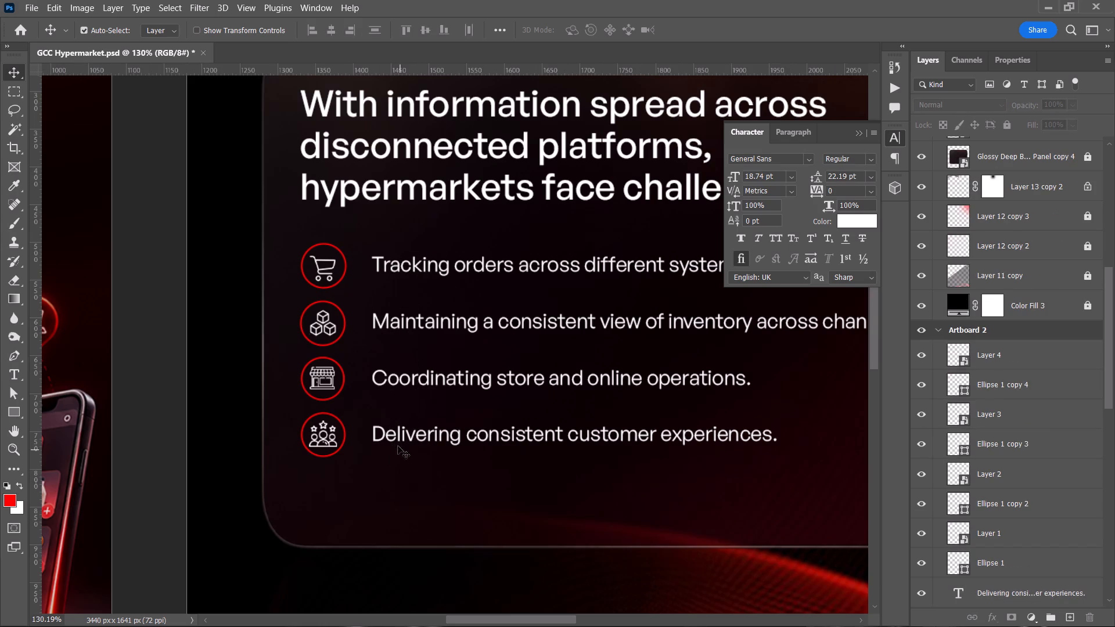
# Lower Artboard 2's fourth list text, "Delivering consistent customer experiences.", slightly and redistribute the four list texts vertically with even spacing.
pyautogui.click(393, 438)
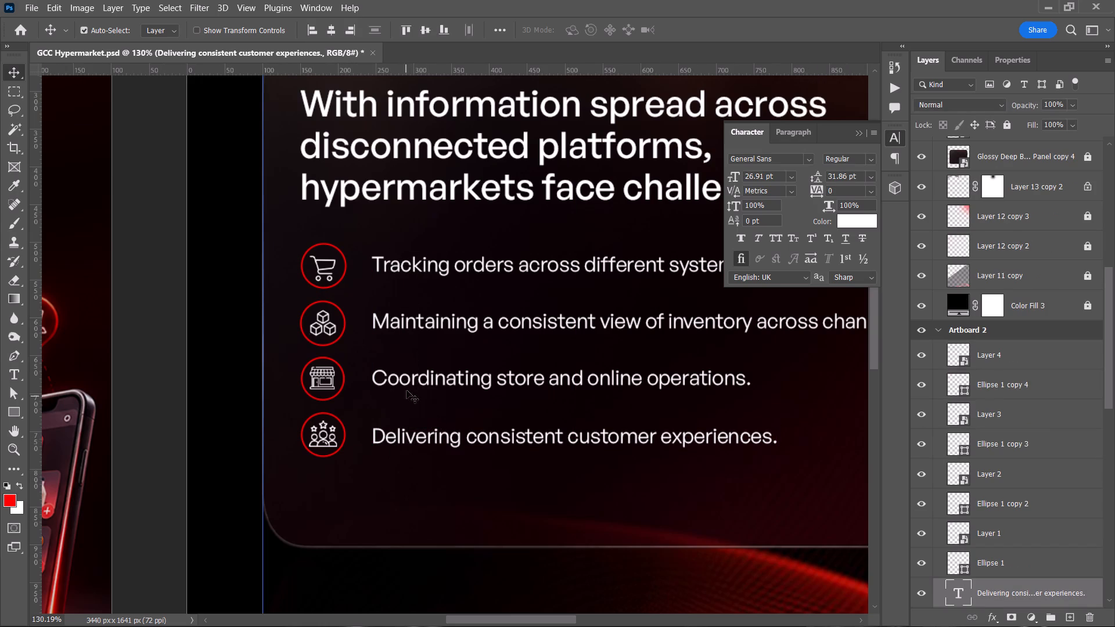
pyautogui.moveTo(401, 471); pyautogui.dragTo(394, 235)
pyautogui.click(375, 28)
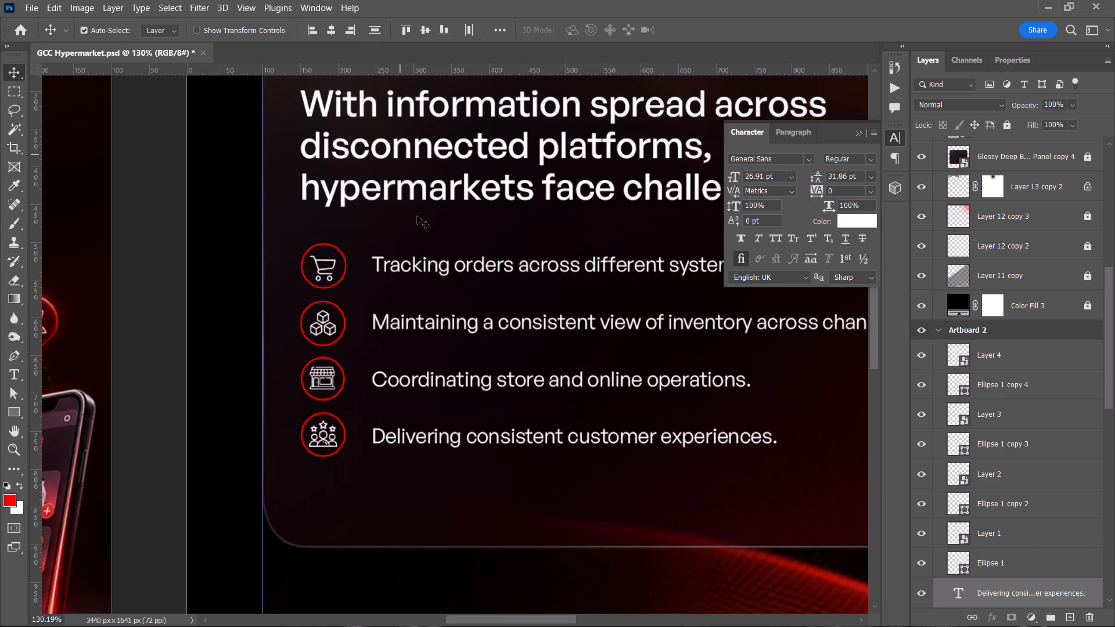
pyautogui.click(487, 496)
# Save the document.
pyautogui.hotkey('ctrl', 's')
# Look over Artboards 2 and 3 side by side to check the alignment and spacing of their lists.
pyautogui.keyDown('alt'); pyautogui.scroll(-6, 488, 484); pyautogui.keyUp('alt')
pyautogui.press('space')
pyautogui.press('space')
pyautogui.press('space')
pyautogui.press('space')
pyautogui.press('space')
pyautogui.press('space')
pyautogui.press('space')
pyautogui.press('space')
pyautogui.press('space')
pyautogui.moveTo(557, 481); pyautogui.dragTo(526, 481)
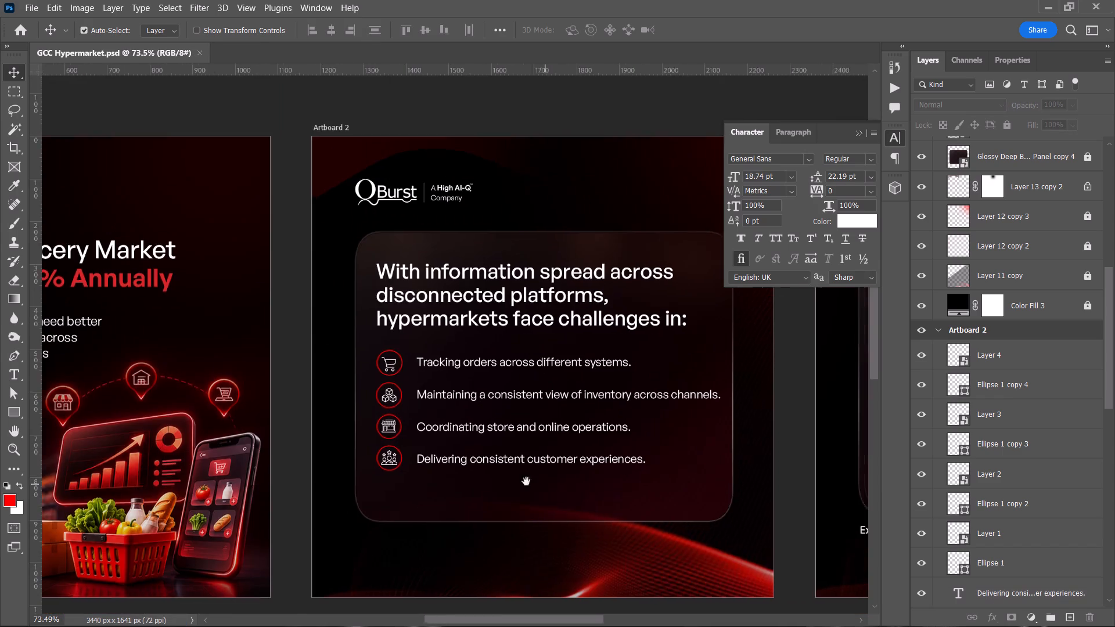
pyautogui.moveTo(526, 481); pyautogui.dragTo(398, 456)
pyautogui.click(412, 455)
pyautogui.keyDown('alt'); pyautogui.scroll(-5, 543, 471); pyautogui.keyUp('alt')
pyautogui.press('space')
pyautogui.moveTo(504, 475); pyautogui.dragTo(531, 477)
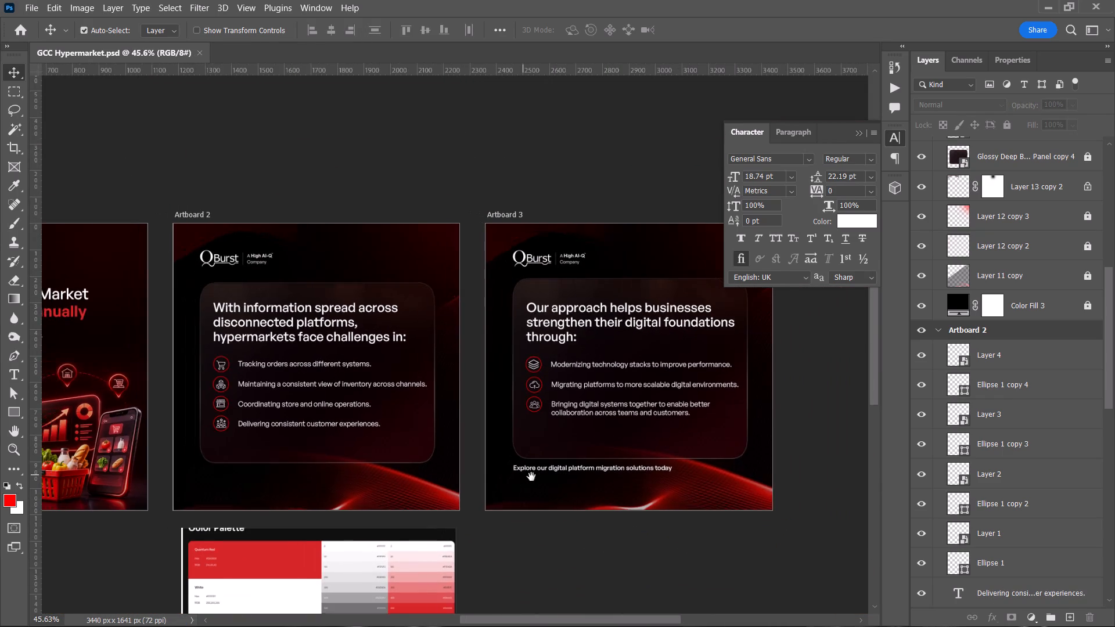
pyautogui.moveTo(531, 477); pyautogui.dragTo(534, 477)
pyautogui.scroll(-3, 518, 477)
pyautogui.press('space')
pyautogui.moveTo(484, 481); pyautogui.dragTo(521, 479)
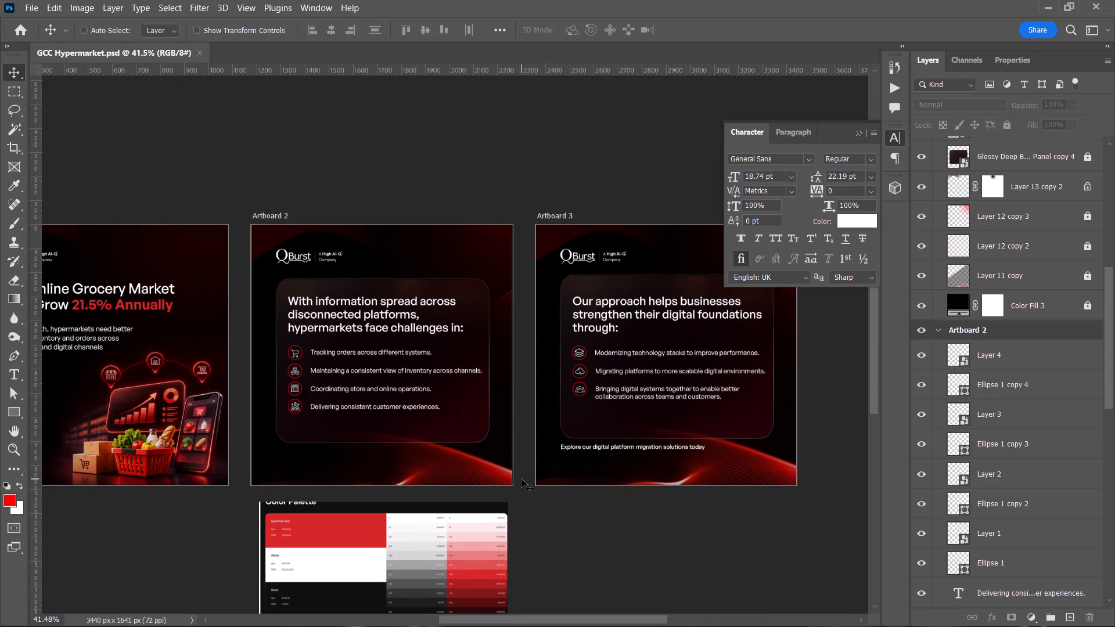
# Save the document again and bring Artboard 1 into view beside the others.
pyautogui.hotkey('ctrl', 's')
pyautogui.hotkey('ctrl', 's')
pyautogui.press('space')
pyautogui.moveTo(534, 484); pyautogui.dragTo(558, 488)
pyautogui.hotkey('alt', 'Tab')
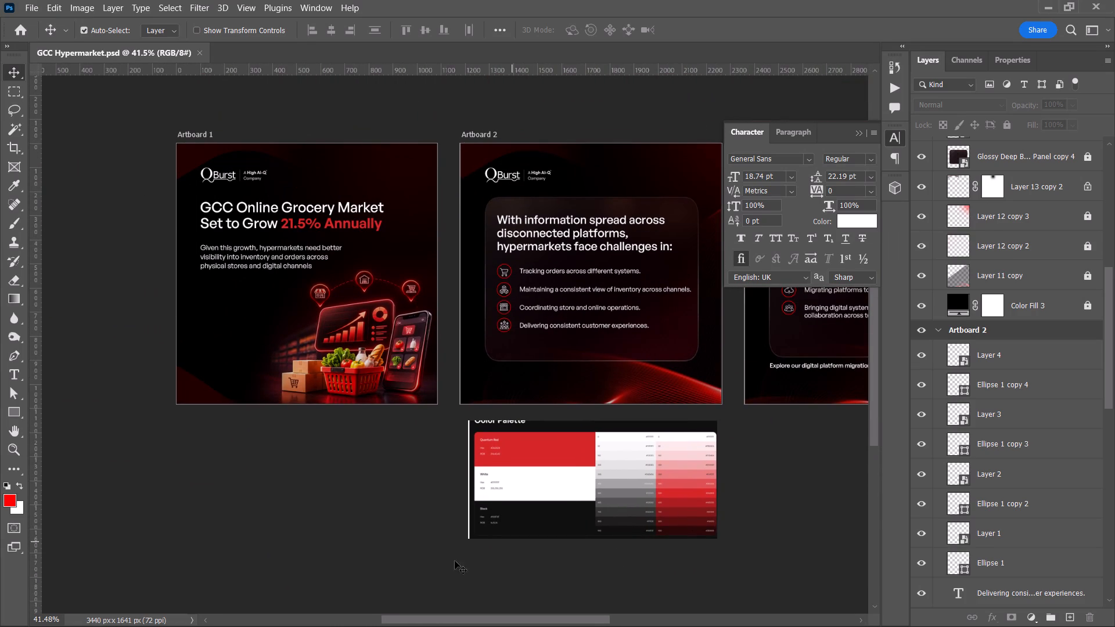
pyautogui.click(623, 477)
pyautogui.scroll(5, 999, 118)
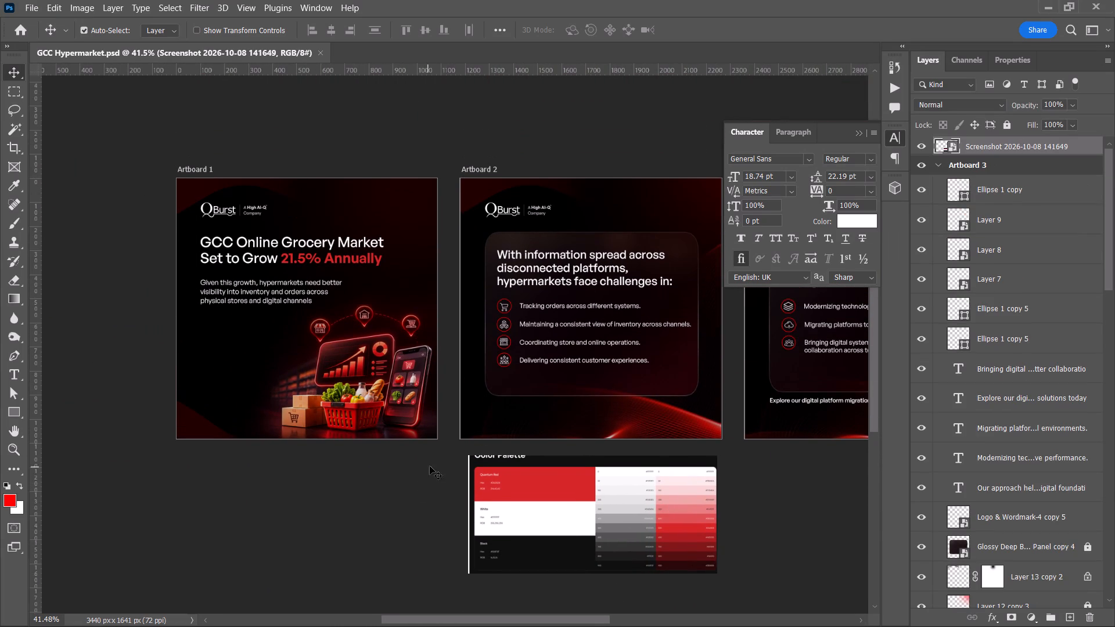
# Look over the three artboards side by side with the colour palette screenshot below them.
pyautogui.click(400, 499)
pyautogui.press('space')
pyautogui.press('space')
pyautogui.press('space')
pyautogui.press('space')
pyautogui.press('space')
pyautogui.press('space')
pyautogui.press('space')
pyautogui.press('space')
pyautogui.press('space')
pyautogui.press('space')
pyautogui.press('space')
pyautogui.press('space')
pyautogui.press('space')
pyautogui.press('space')
pyautogui.press('space')
pyautogui.press('space')
pyautogui.press('space')
pyautogui.press('space')
pyautogui.press('space')
pyautogui.press('space')
pyautogui.moveTo(400, 499); pyautogui.dragTo(312, 493)
pyautogui.moveTo(314, 493); pyautogui.dragTo(416, 496)
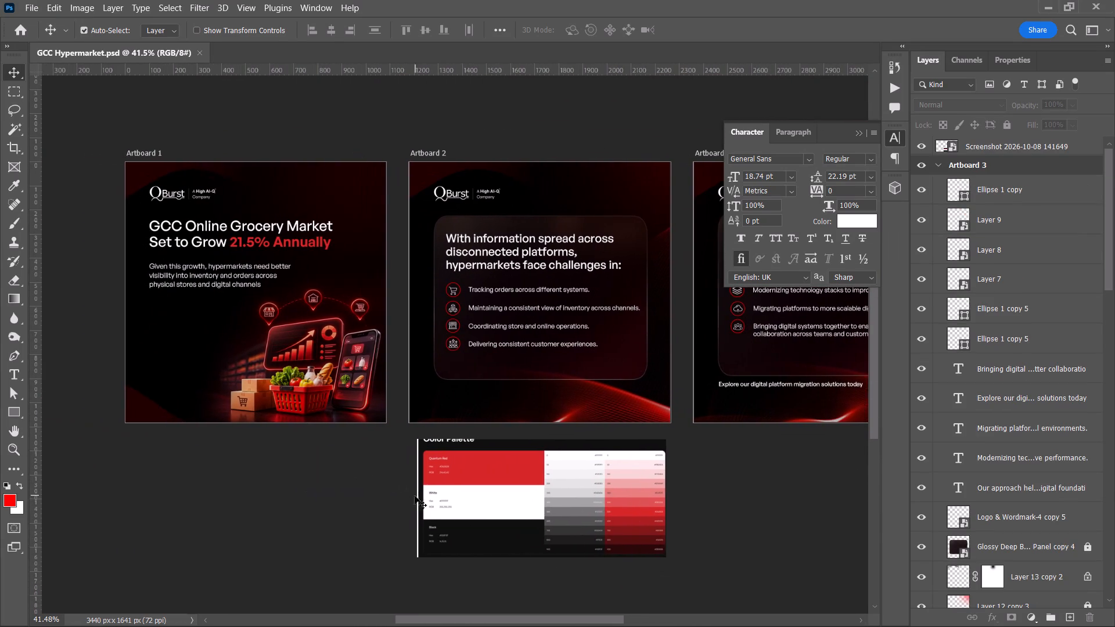
pyautogui.press('space')
pyautogui.press('space')
pyautogui.press('space')
pyautogui.press('space')
pyautogui.press('space')
pyautogui.press('space')
pyautogui.press('space')
pyautogui.moveTo(354, 485); pyautogui.dragTo(340, 488)
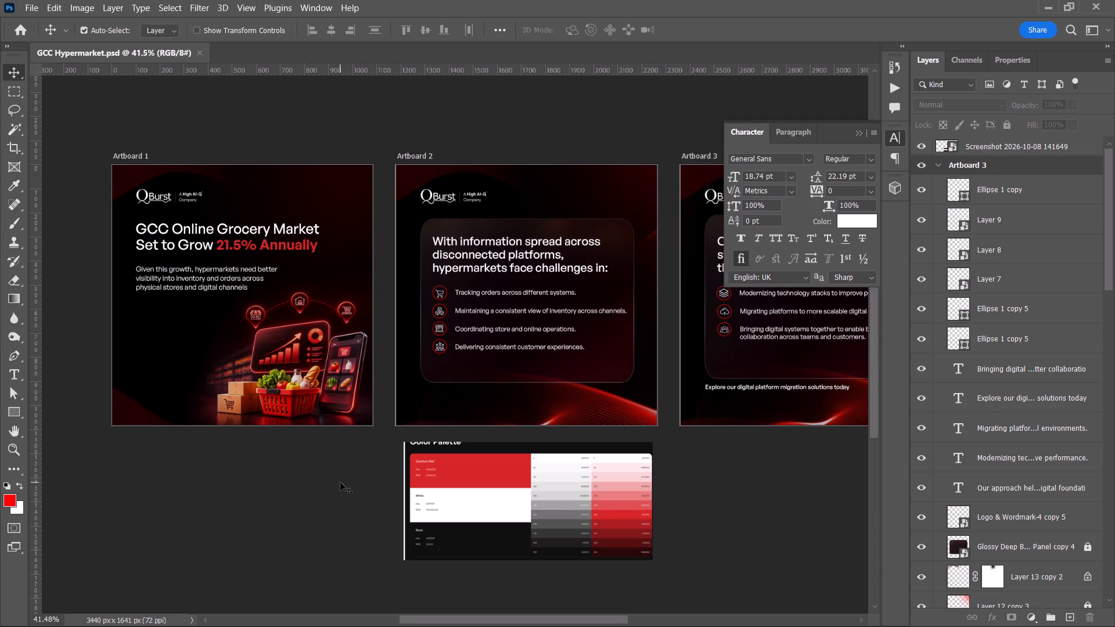
# Save the document.
pyautogui.hotkey('ctrl', 's')
# Check the Artboard 2 and Artboard 3 panel edges against a temporary horizontal guide, and remove the guide.
pyautogui.press('space')
pyautogui.press('space')
pyautogui.press('space')
pyautogui.press('space')
pyautogui.press('space')
pyautogui.press('space')
pyautogui.press('space')
pyautogui.press('space')
pyautogui.press('space')
pyautogui.press('space')
pyautogui.press('space')
pyautogui.press('space')
pyautogui.press('space')
pyautogui.press('space')
pyautogui.press('space')
pyautogui.press('space')
pyautogui.press('space')
pyautogui.press('space')
pyautogui.press('space')
pyautogui.press('space')
pyautogui.moveTo(460, 423); pyautogui.dragTo(350, 430)
pyautogui.moveTo(383, 433); pyautogui.dragTo(319, 442)
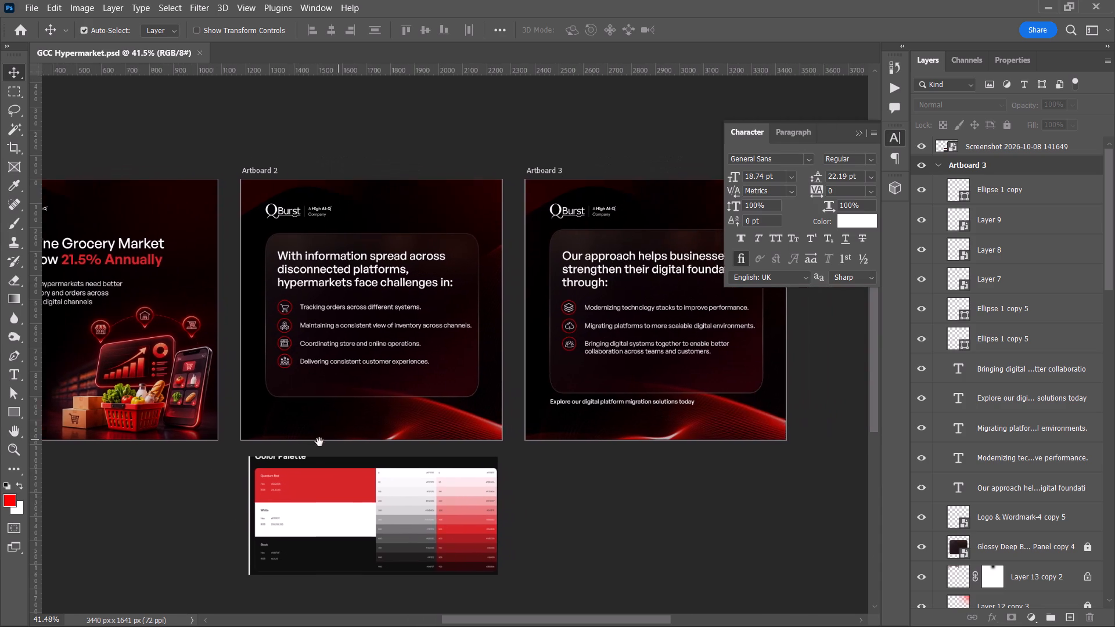
pyautogui.moveTo(319, 442); pyautogui.dragTo(305, 442)
pyautogui.moveTo(378, 69); pyautogui.dragTo(411, 221)
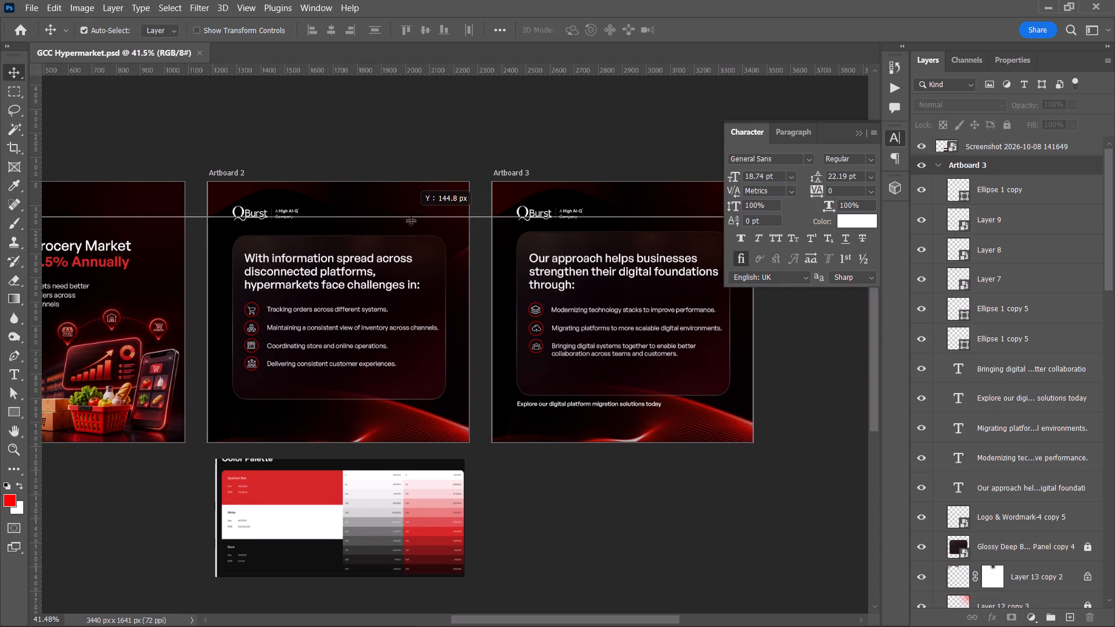
pyautogui.moveTo(411, 221); pyautogui.dragTo(418, 234)
pyautogui.moveTo(418, 234); pyautogui.dragTo(426, 289)
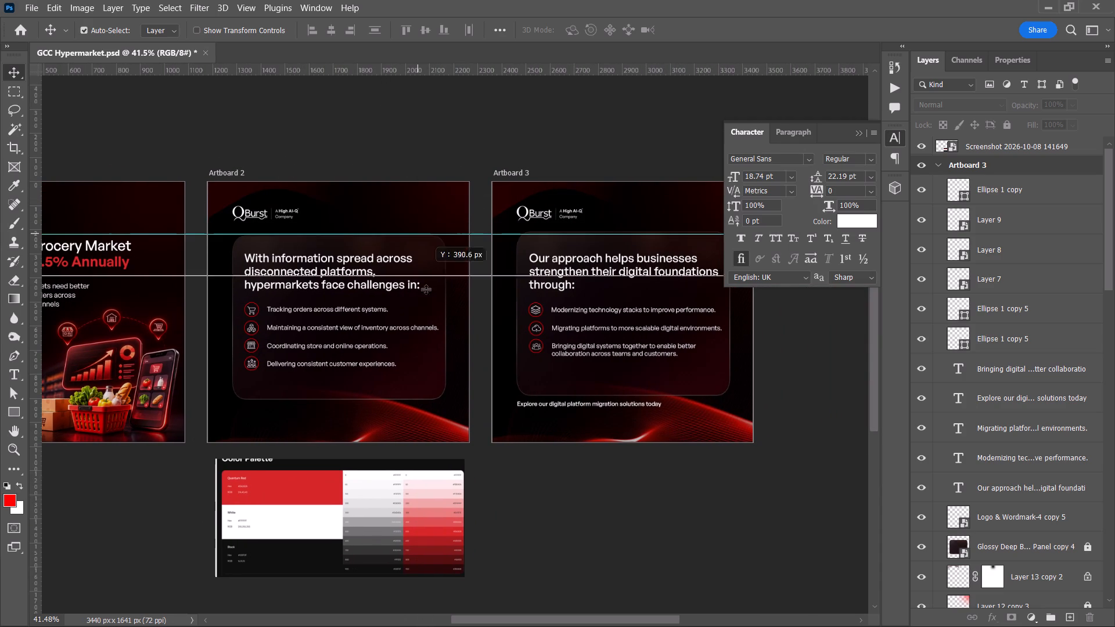
pyautogui.moveTo(426, 289); pyautogui.dragTo(445, 400)
pyautogui.press('BackSpace')
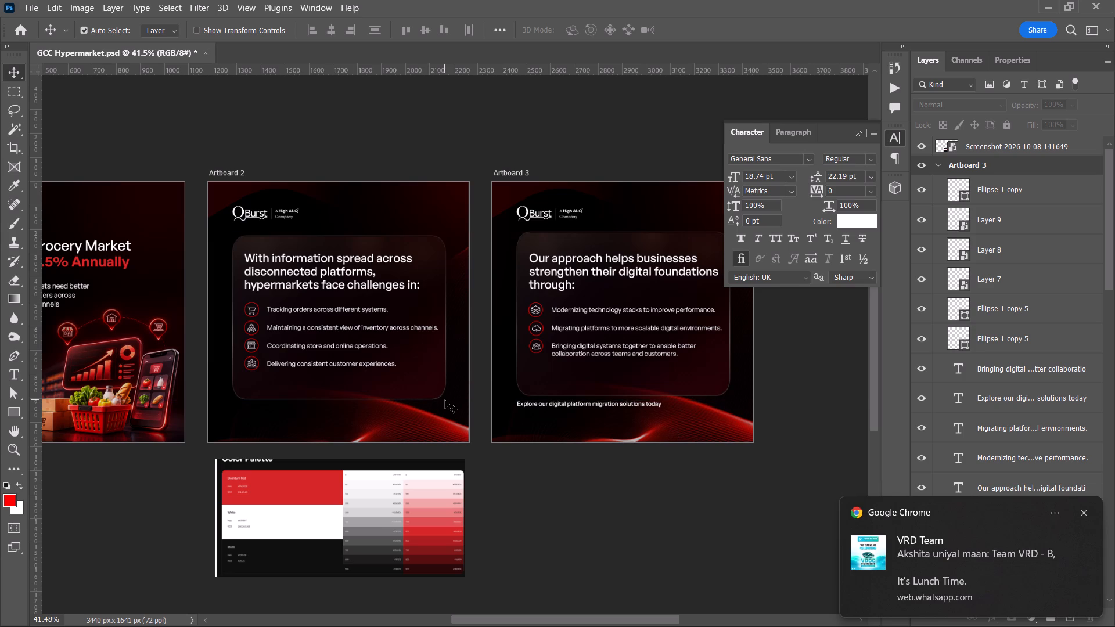
# Place a horizontal guide at about Y 223 px, along the top edge of the Artboard 2 panel.
pyautogui.keyDown('alt'); pyautogui.scroll(8, 449, 398); pyautogui.keyUp('alt')
pyautogui.press('space')
pyautogui.press('space')
pyautogui.press('space')
pyautogui.press('space')
pyautogui.press('space')
pyautogui.press('space')
pyautogui.press('space')
pyautogui.press('space')
pyautogui.press('space')
pyautogui.press('space')
pyautogui.press('space')
pyautogui.press('space')
pyautogui.press('space')
pyautogui.press('space')
pyautogui.moveTo(448, 325); pyautogui.dragTo(386, 480)
pyautogui.click(398, 453)
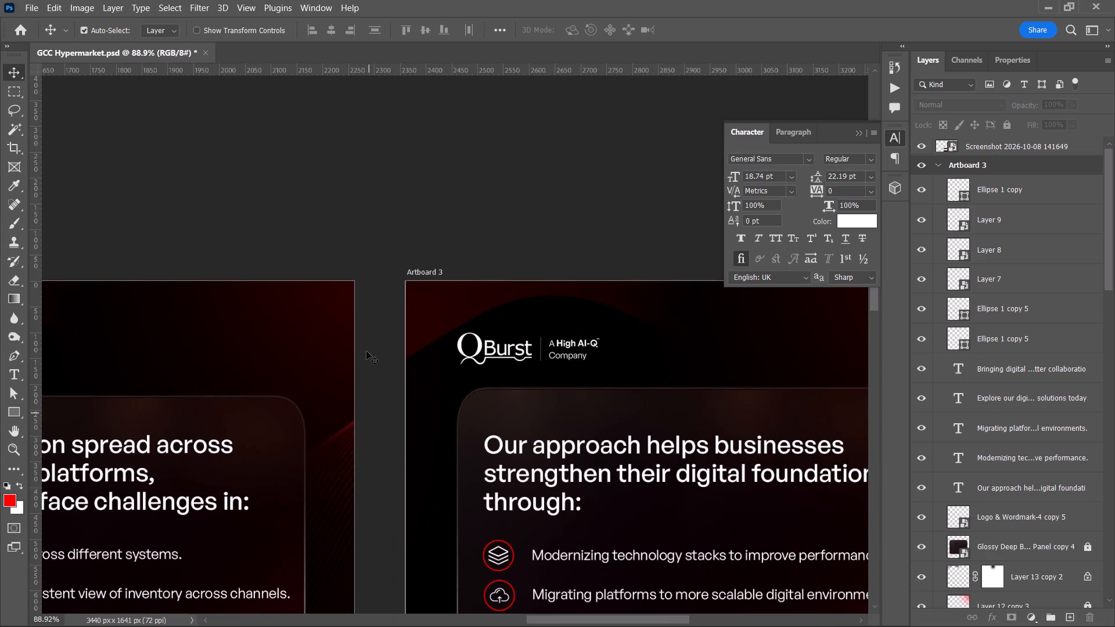
pyautogui.moveTo(372, 66); pyautogui.dragTo(396, 397)
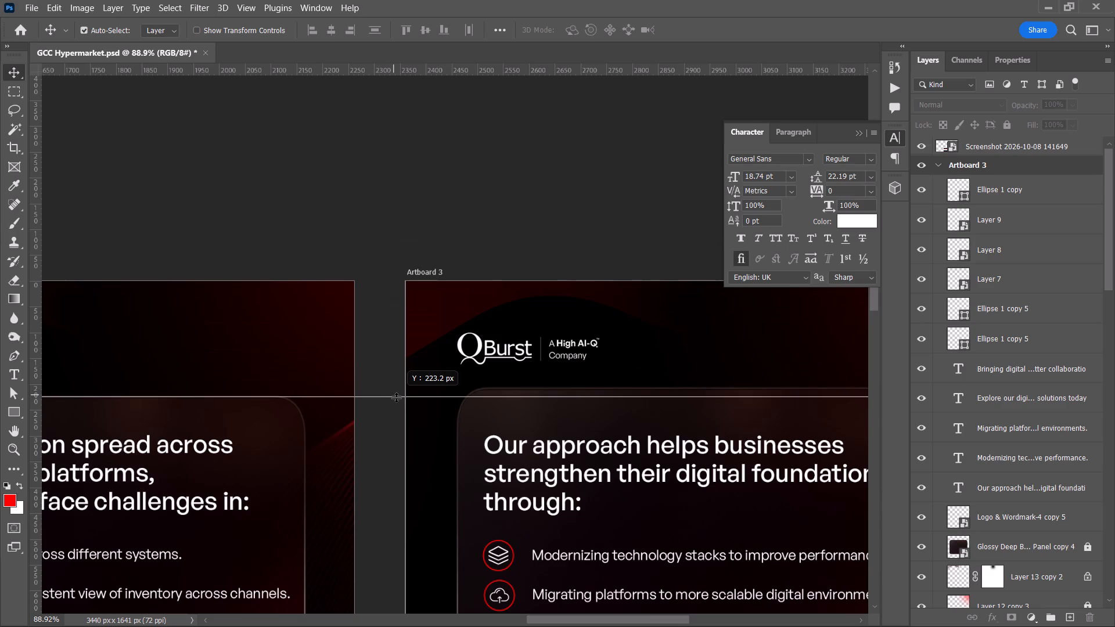
pyautogui.moveTo(396, 397); pyautogui.dragTo(394, 397)
# Unlock the glossy brown rounded panel in Artboard 3 and nudge it down 17 px to meet the guide.
pyautogui.click(619, 413)
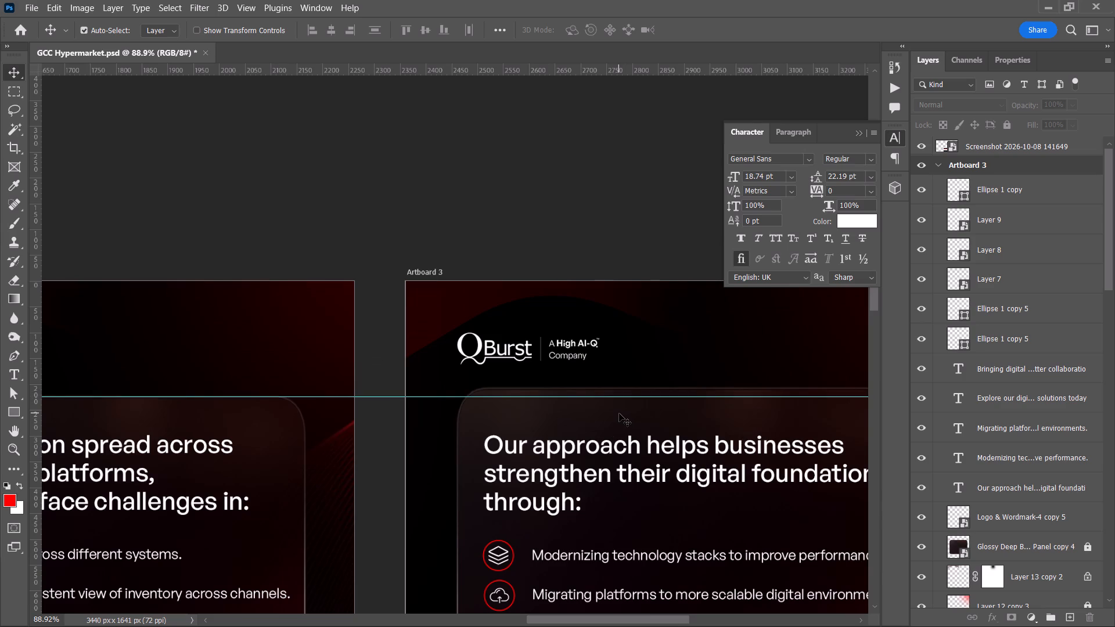
pyautogui.hotkey('shift', 'Down')
pyautogui.hotkey('shift', 'Down')
pyautogui.hotkey('shift', 'Down')
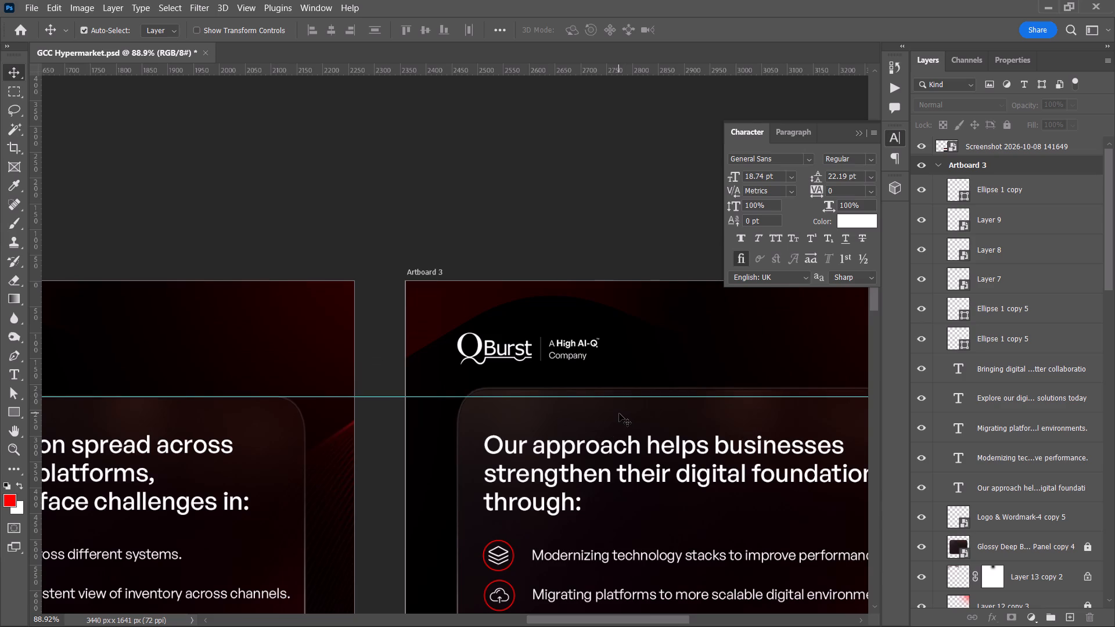
pyautogui.click(619, 413)
pyautogui.click(1089, 544)
pyautogui.click(725, 405)
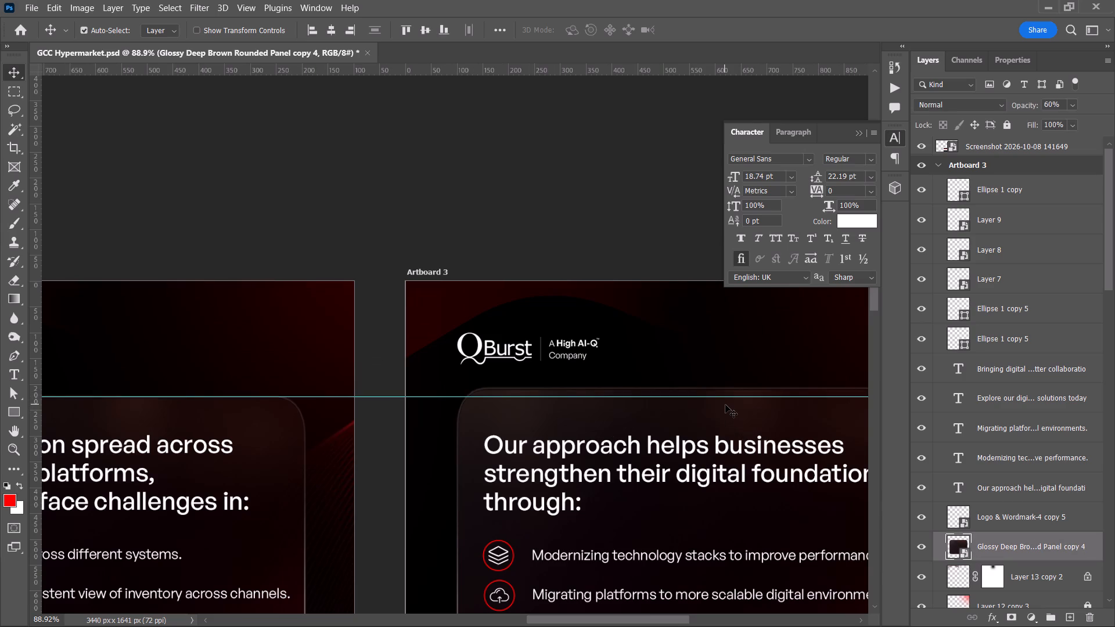
pyautogui.hotkey('shift', 'Down')
pyautogui.press('Down')
pyautogui.press('Down')
pyautogui.press('Down')
pyautogui.press('Down')
pyautogui.press('Down')
pyautogui.press('Down')
pyautogui.press('Down')
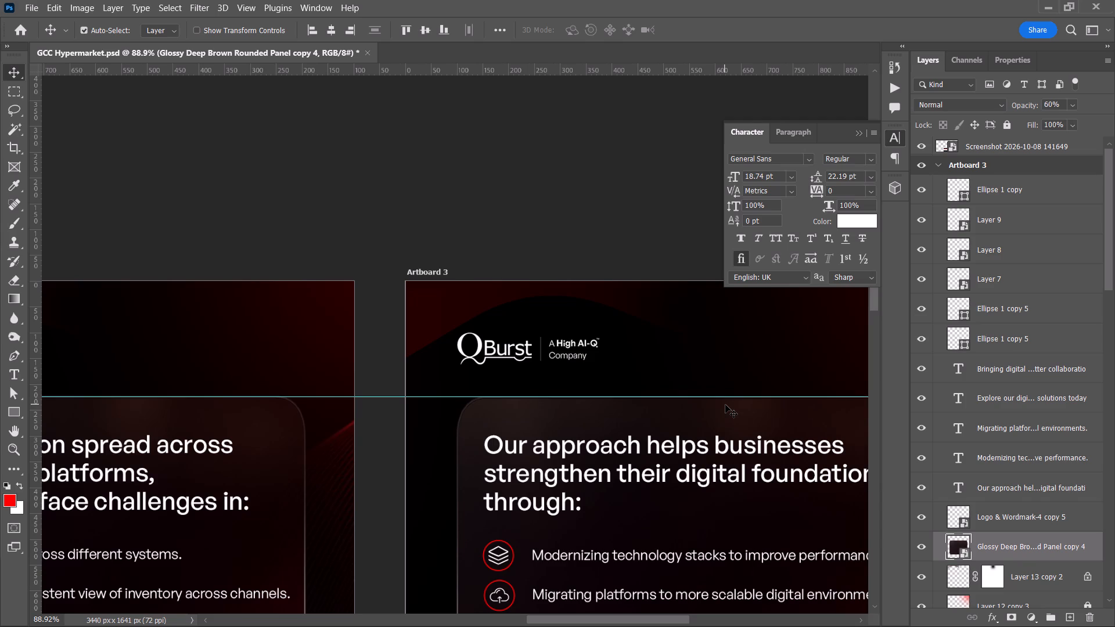
# Delete the horizontal guide running along the top edges of the Artboard 2 and Artboard 3 panels.
pyautogui.keyDown('alt'); pyautogui.scroll(-6, 725, 405); pyautogui.keyUp('alt')
pyautogui.keyDown('alt'); pyautogui.scroll(-3, 607, 464); pyautogui.keyUp('alt')
pyautogui.press('space')
pyautogui.moveTo(607, 464); pyautogui.dragTo(571, 370)
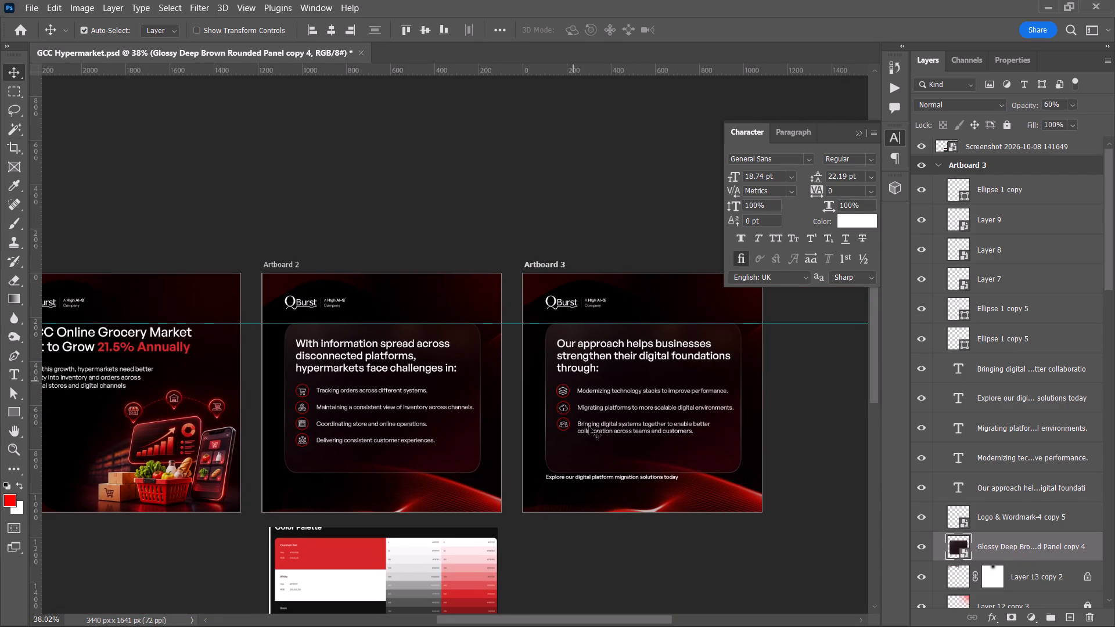
pyautogui.keyDown('alt'); pyautogui.scroll(5, 497, 345); pyautogui.keyUp('alt')
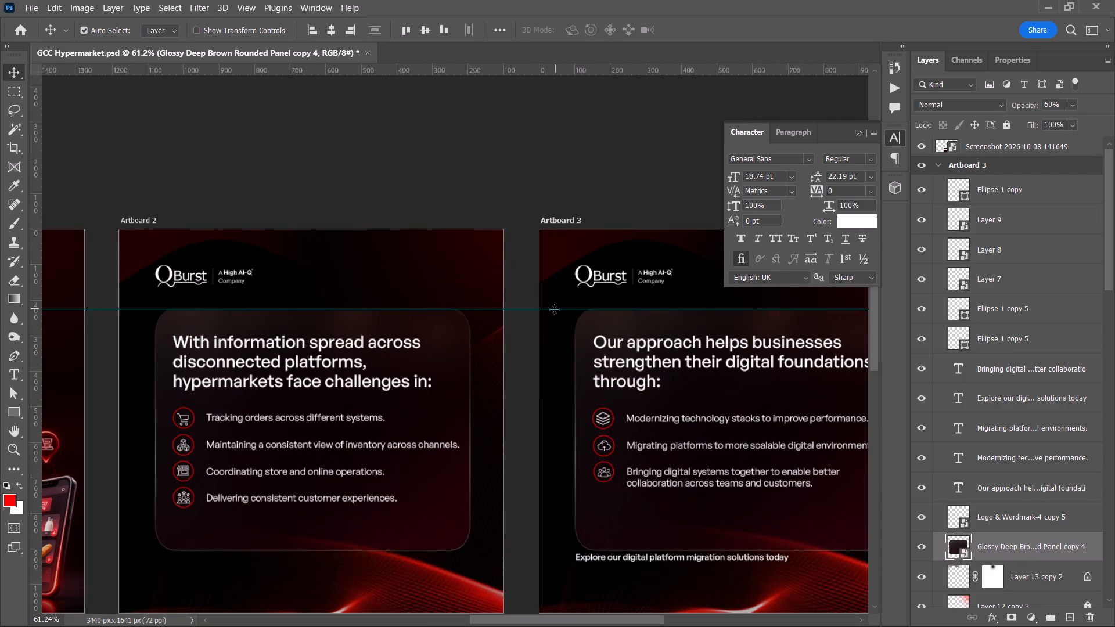
pyautogui.click(539, 308)
pyautogui.press('BackSpace')
pyautogui.keyDown('alt'); pyautogui.scroll(-2, 497, 505); pyautogui.keyUp('alt')
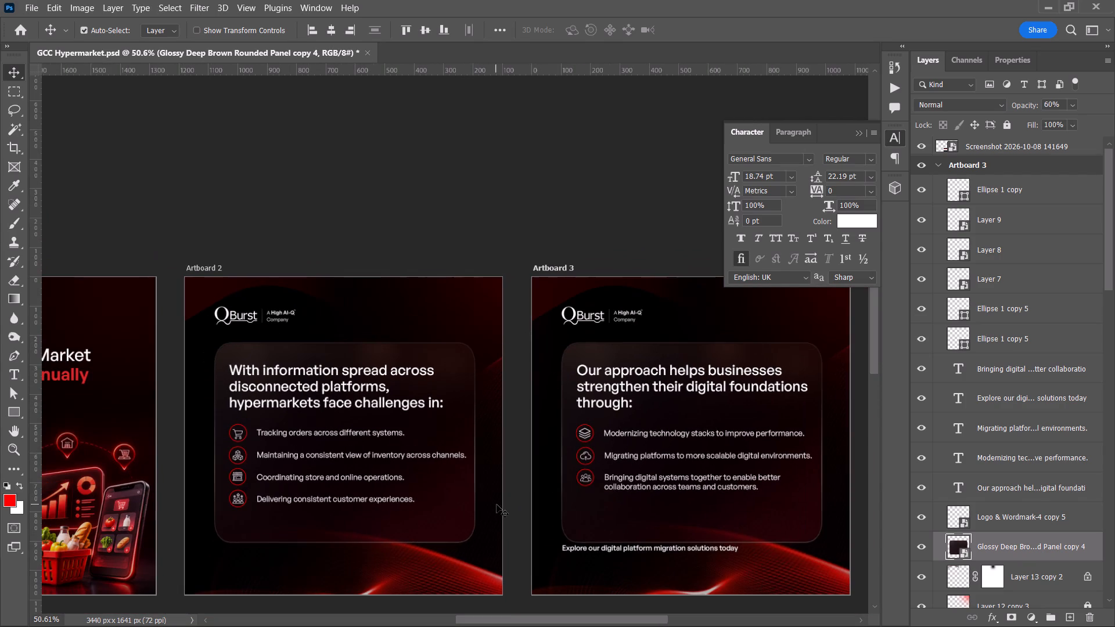
# Nudge the "Explore our digital platform migration solutions today" line in Artboard 3 down 15 px.
pyautogui.click(628, 550)
pyautogui.hotkey('shift', 'Down')
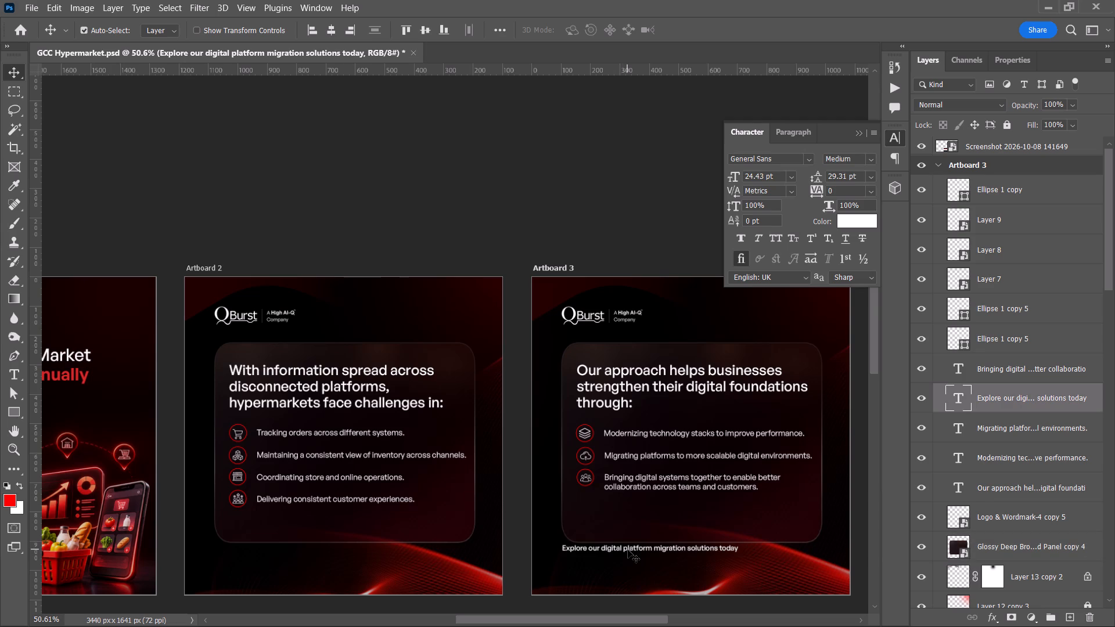
pyautogui.press('Down')
pyautogui.press('Down')
pyautogui.press('Down')
pyautogui.press('Down')
pyautogui.press('Down')
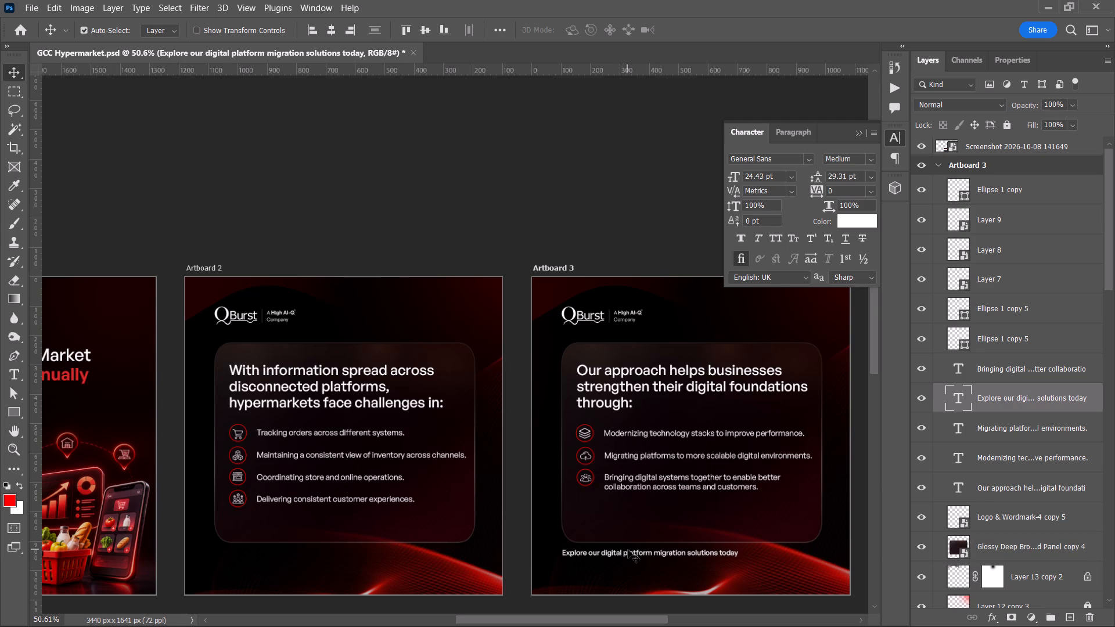
# Save the document and dismiss the message notification.
pyautogui.hotkey('ctrl', 's')
pyautogui.click(643, 612)
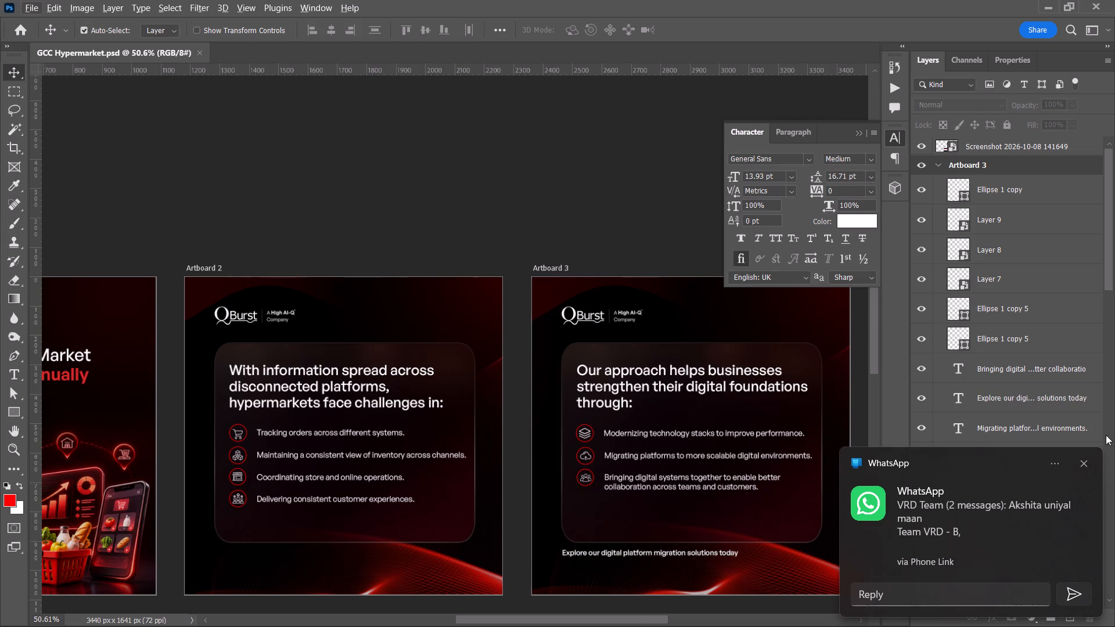
pyautogui.click(1082, 467)
# Examine the Artboard 2 heading, icon list and panel up close and compare them with Artboard 3.
pyautogui.press('space')
pyautogui.press('space')
pyautogui.press('space')
pyautogui.press('space')
pyautogui.moveTo(502, 537); pyautogui.dragTo(540, 437)
pyautogui.click(603, 531)
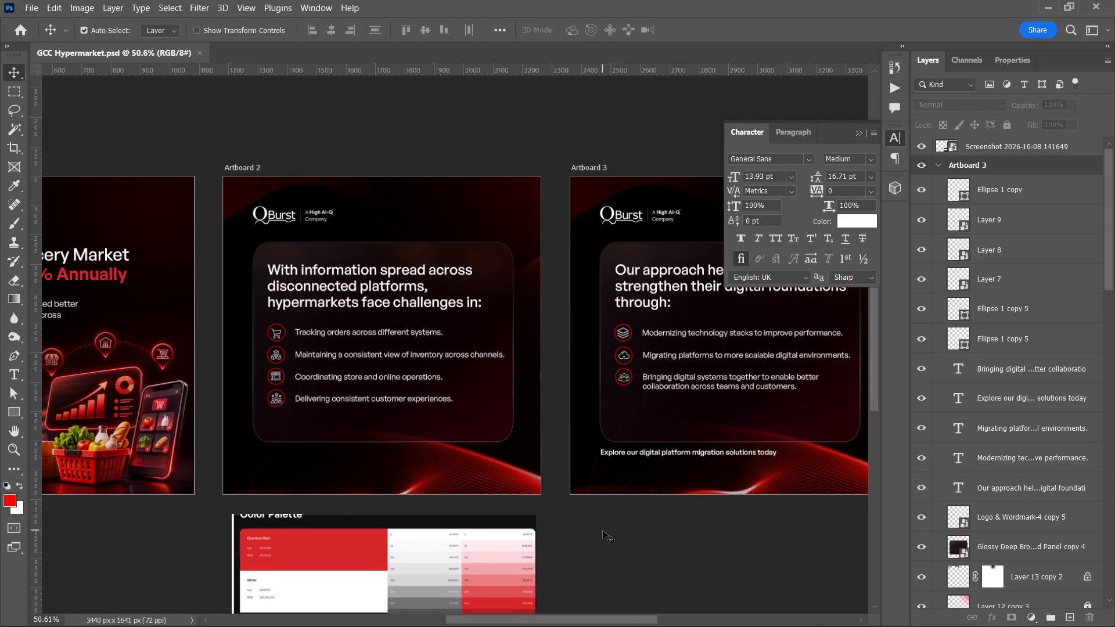
pyautogui.keyDown('alt'); pyautogui.scroll(1, 423, 497); pyautogui.keyUp('alt')
pyautogui.press('space')
pyautogui.moveTo(466, 480); pyautogui.dragTo(477, 506)
pyautogui.keyDown('alt'); pyautogui.scroll(4, 365, 333); pyautogui.keyUp('alt')
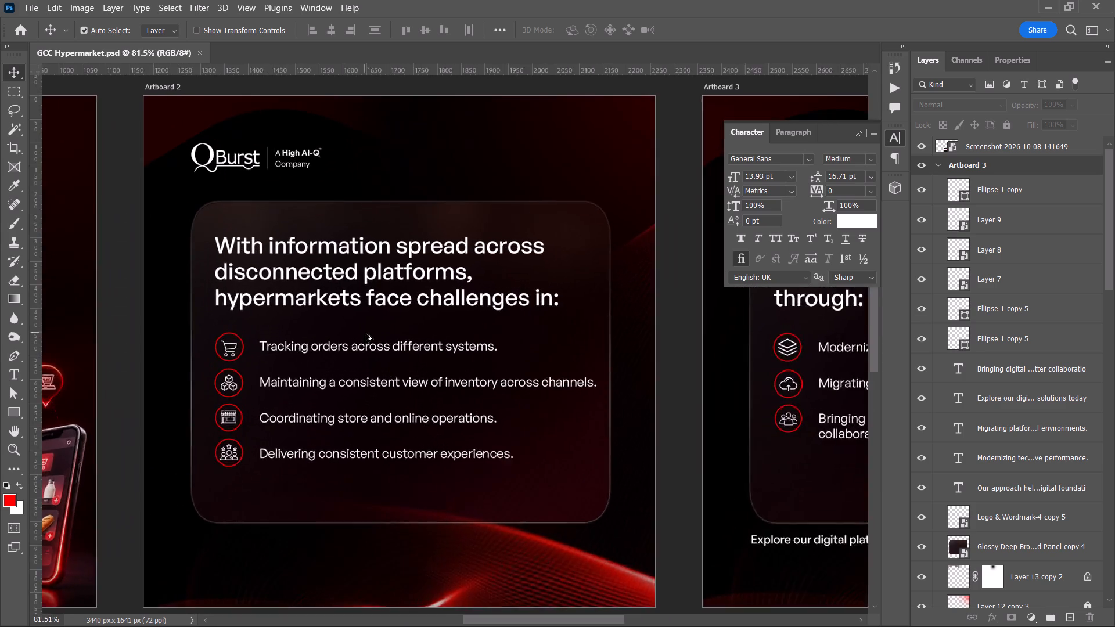
pyautogui.keyDown('alt'); pyautogui.scroll(2, 365, 333); pyautogui.keyUp('alt')
pyautogui.press('space')
pyautogui.moveTo(365, 333); pyautogui.dragTo(337, 330)
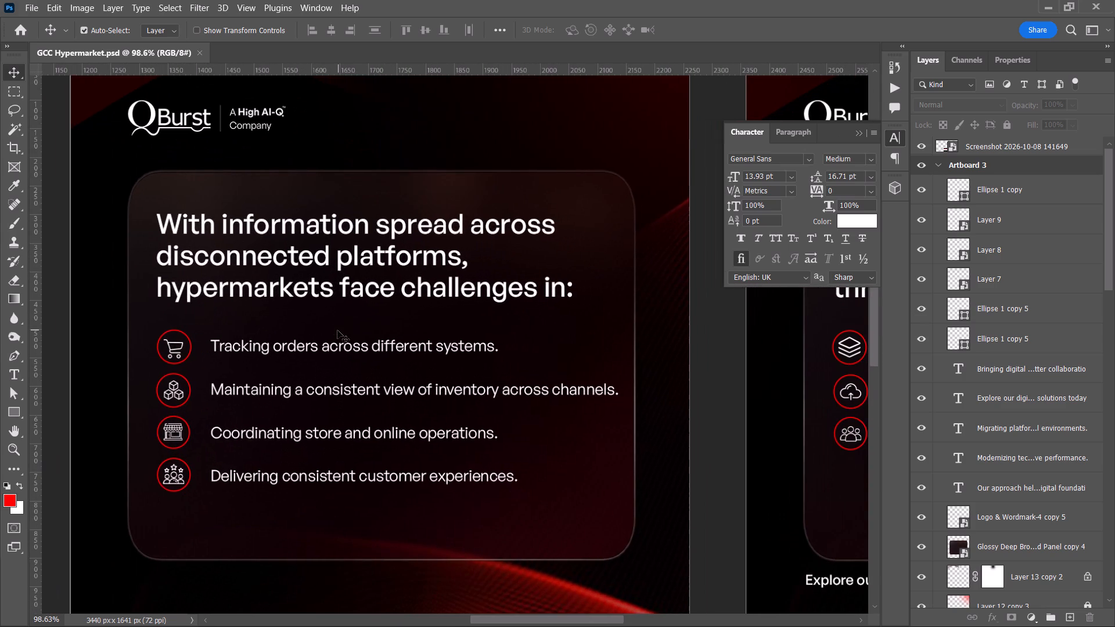
pyautogui.keyDown('alt'); pyautogui.scroll(-5, 378, 318); pyautogui.keyUp('alt')
pyautogui.press('space')
pyautogui.moveTo(429, 298); pyautogui.dragTo(322, 318)
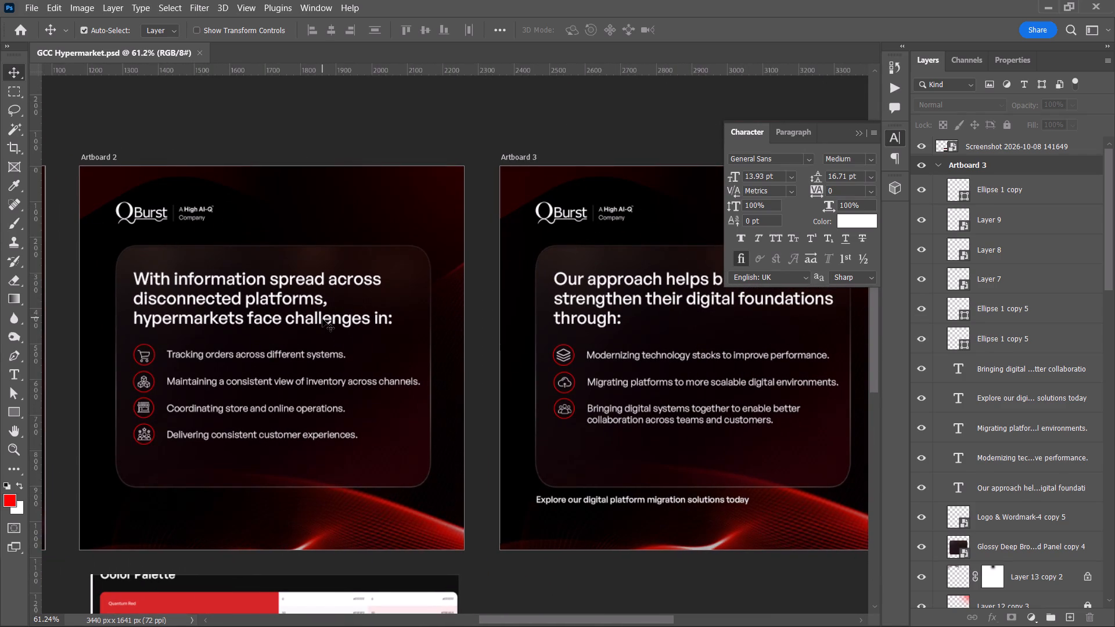
# Compare the character settings of the headings and first list lines between Artboard 2 and Artboard 3.
pyautogui.click(322, 319)
pyautogui.click(598, 283)
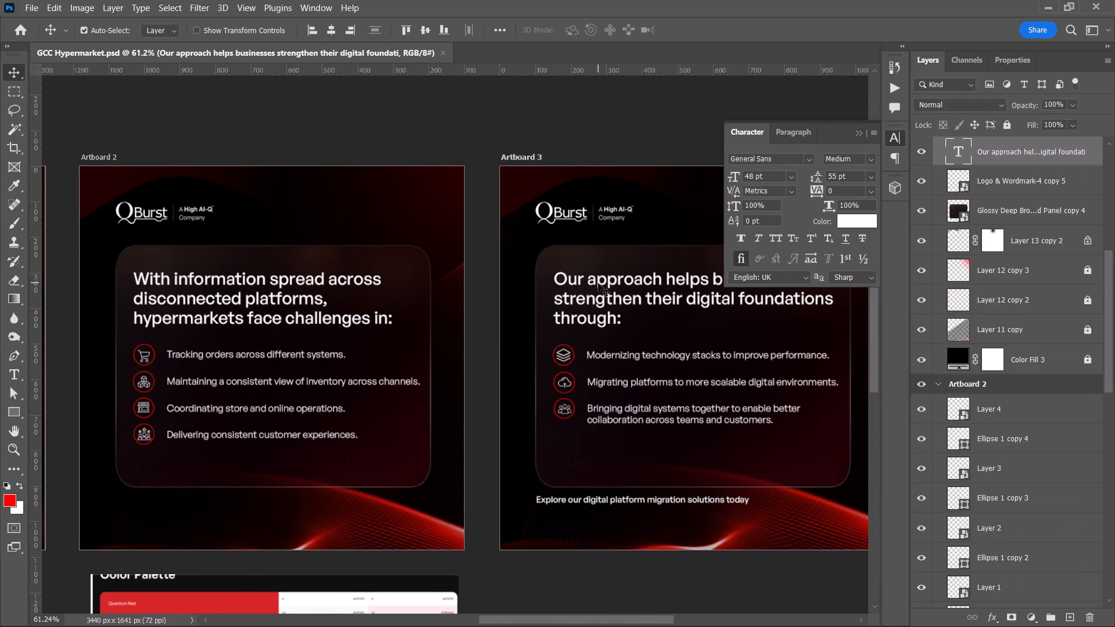
pyautogui.click(320, 358)
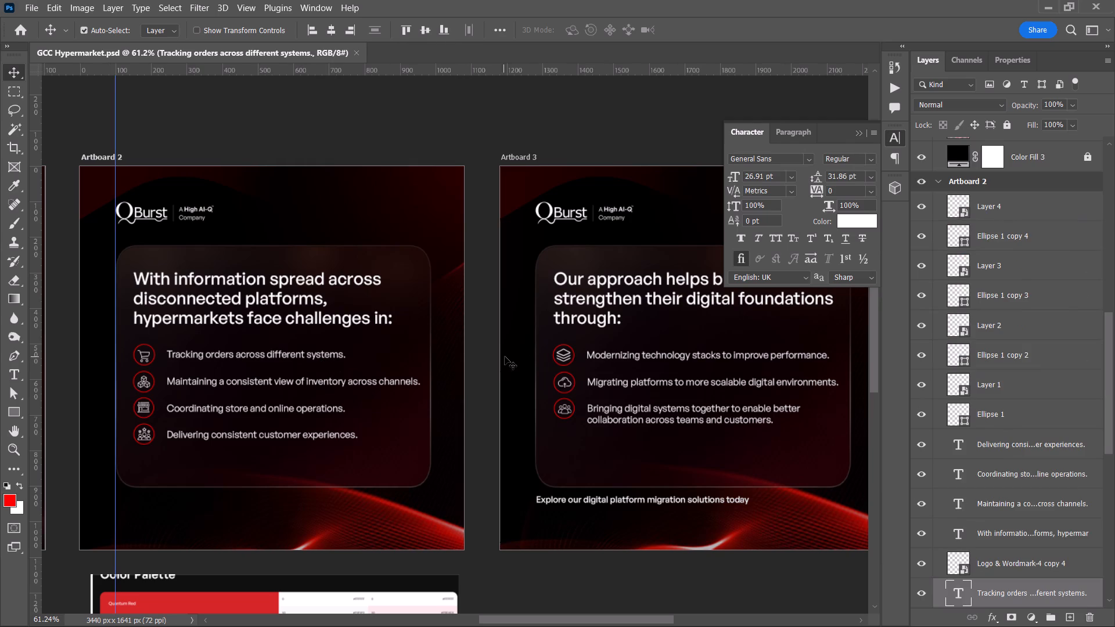
pyautogui.click(604, 353)
pyautogui.click(490, 257)
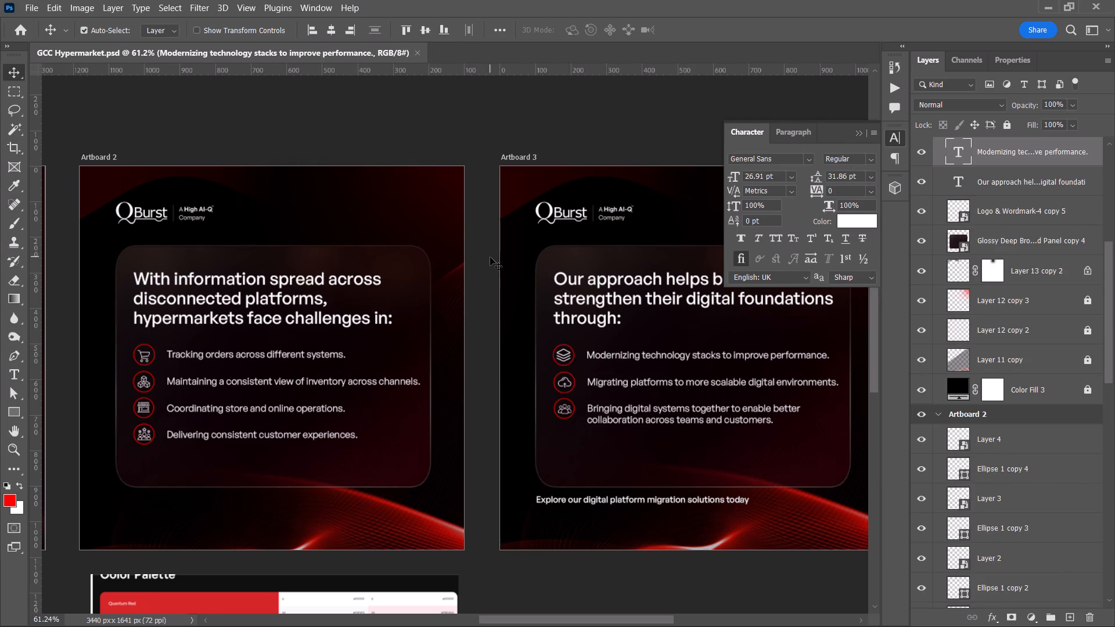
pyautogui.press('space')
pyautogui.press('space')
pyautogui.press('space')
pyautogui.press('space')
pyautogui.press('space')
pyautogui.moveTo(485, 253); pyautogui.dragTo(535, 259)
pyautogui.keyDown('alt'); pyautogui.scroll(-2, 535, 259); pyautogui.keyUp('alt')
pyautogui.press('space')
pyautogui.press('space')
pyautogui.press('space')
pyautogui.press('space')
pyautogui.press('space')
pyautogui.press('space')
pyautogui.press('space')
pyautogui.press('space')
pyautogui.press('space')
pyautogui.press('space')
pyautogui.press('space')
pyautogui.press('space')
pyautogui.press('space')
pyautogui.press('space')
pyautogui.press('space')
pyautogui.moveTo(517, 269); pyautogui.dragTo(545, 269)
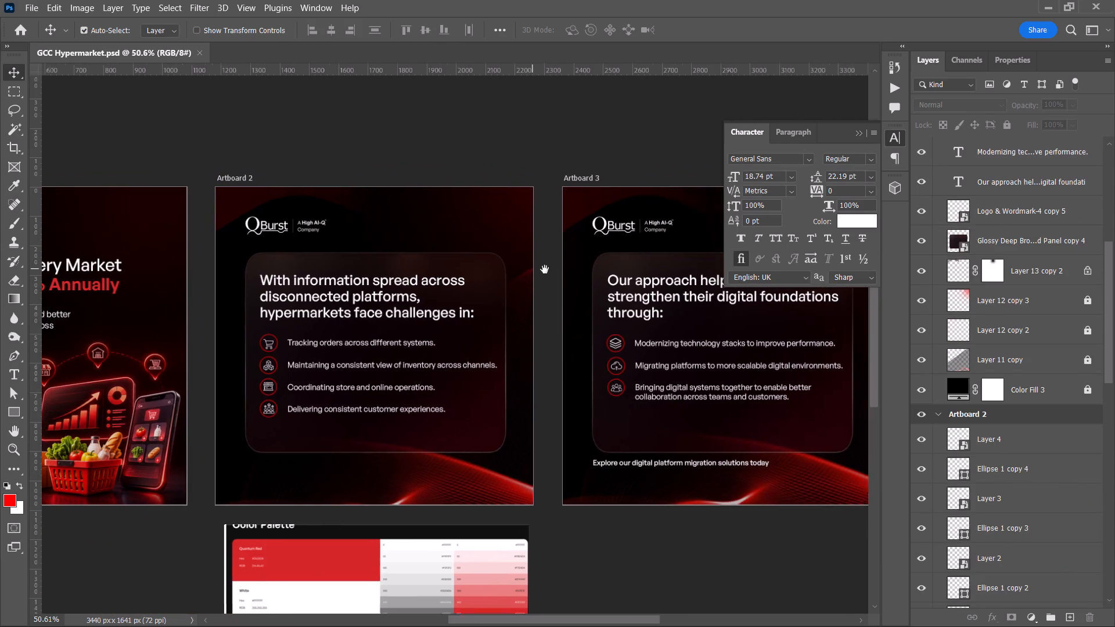
# Save the GCC Hypermarket document.
pyautogui.moveTo(545, 269); pyautogui.dragTo(566, 273)
pyautogui.moveTo(495, 272); pyautogui.dragTo(538, 266)
pyautogui.hotkey('ctrl', 's')
pyautogui.press('space')
pyautogui.moveTo(303, 263); pyautogui.dragTo(321, 263)
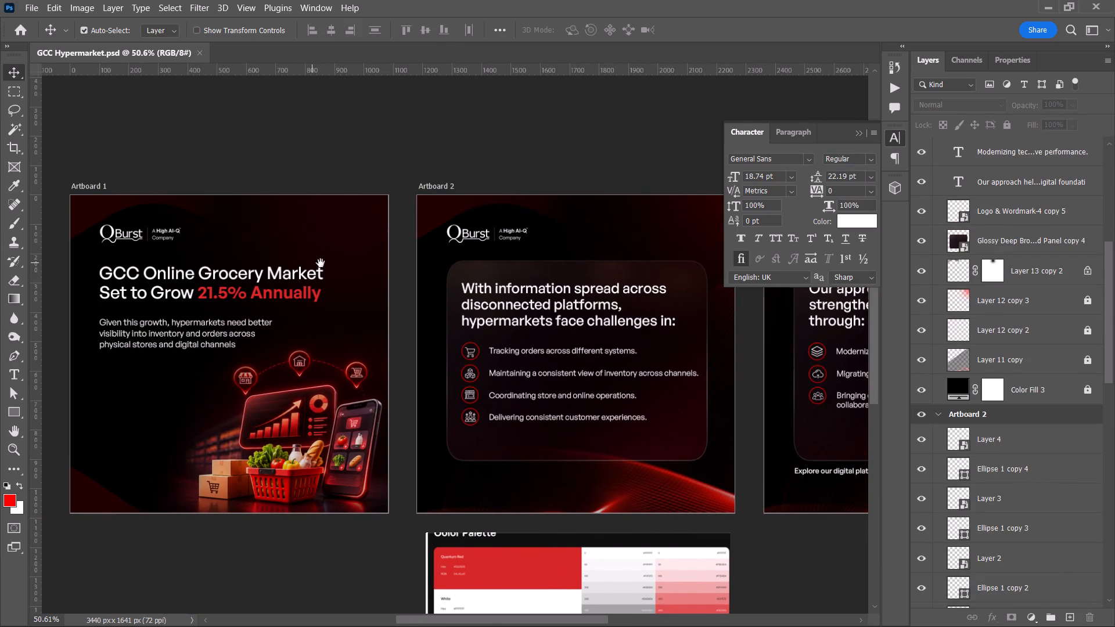
pyautogui.moveTo(321, 263); pyautogui.dragTo(332, 263)
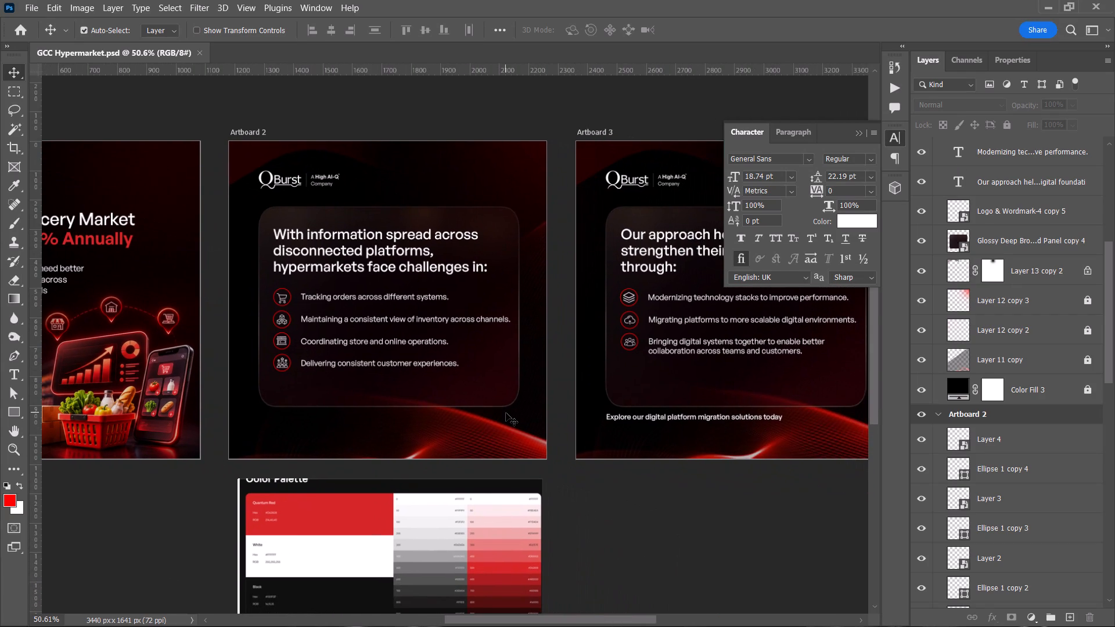
pyautogui.hotkey('ctrl', 'o')
pyautogui.click(200, 153)
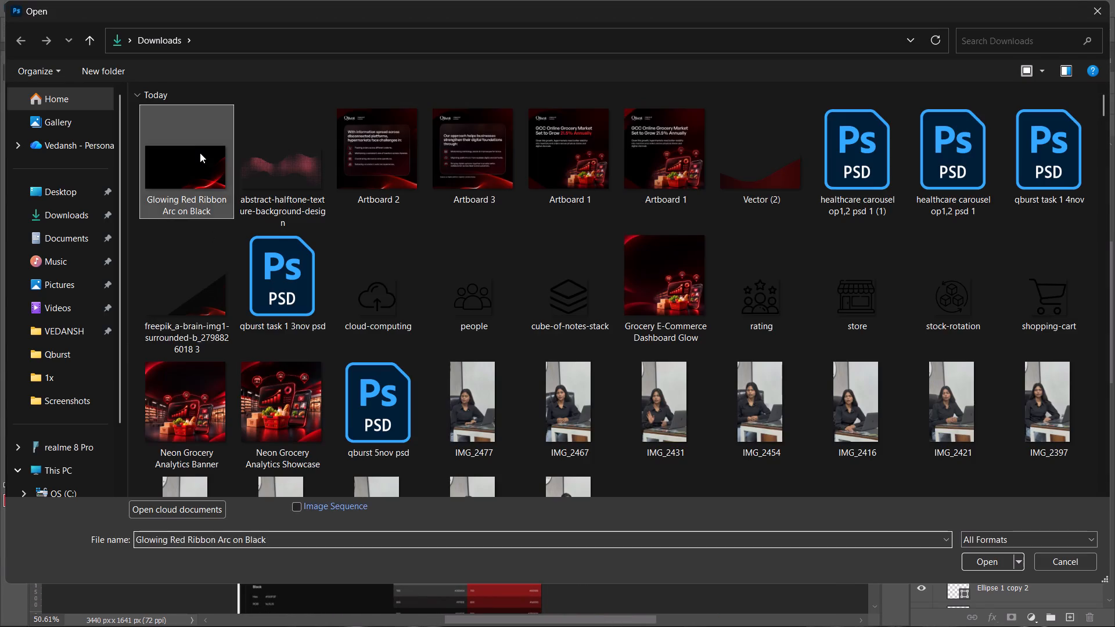
pyautogui.press('Return')
# Bring the red ribbon image into the GCC Hypermarket document and place it over the lower-left part of Artboard 2.
pyautogui.moveTo(603, 451); pyautogui.dragTo(152, 48)
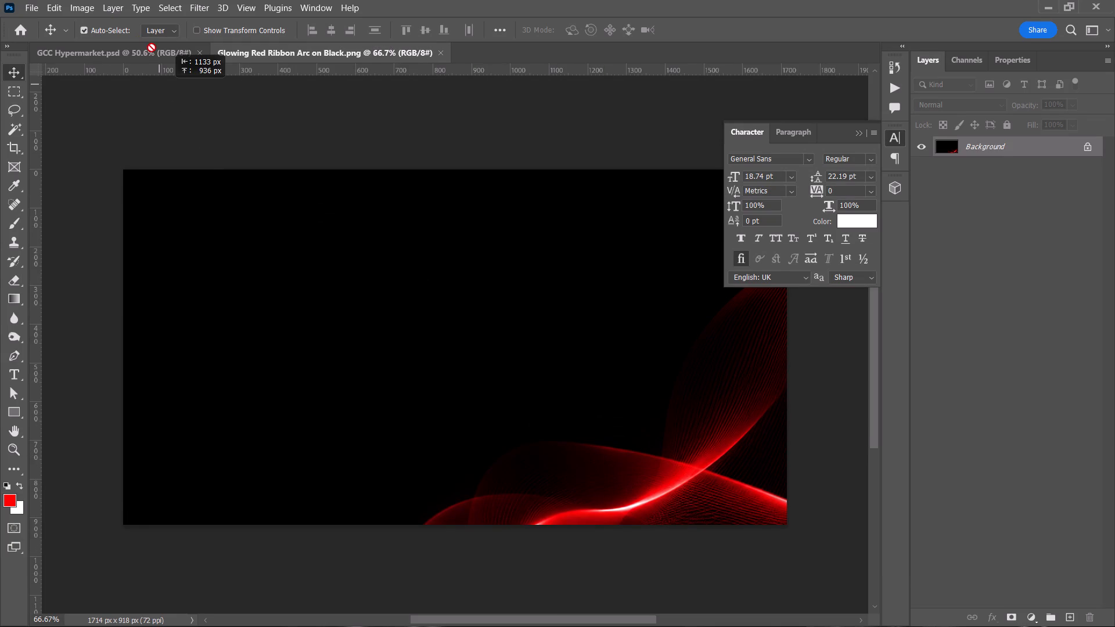
pyautogui.moveTo(152, 48); pyautogui.dragTo(374, 374)
pyautogui.moveTo(470, 381); pyautogui.dragTo(332, 301)
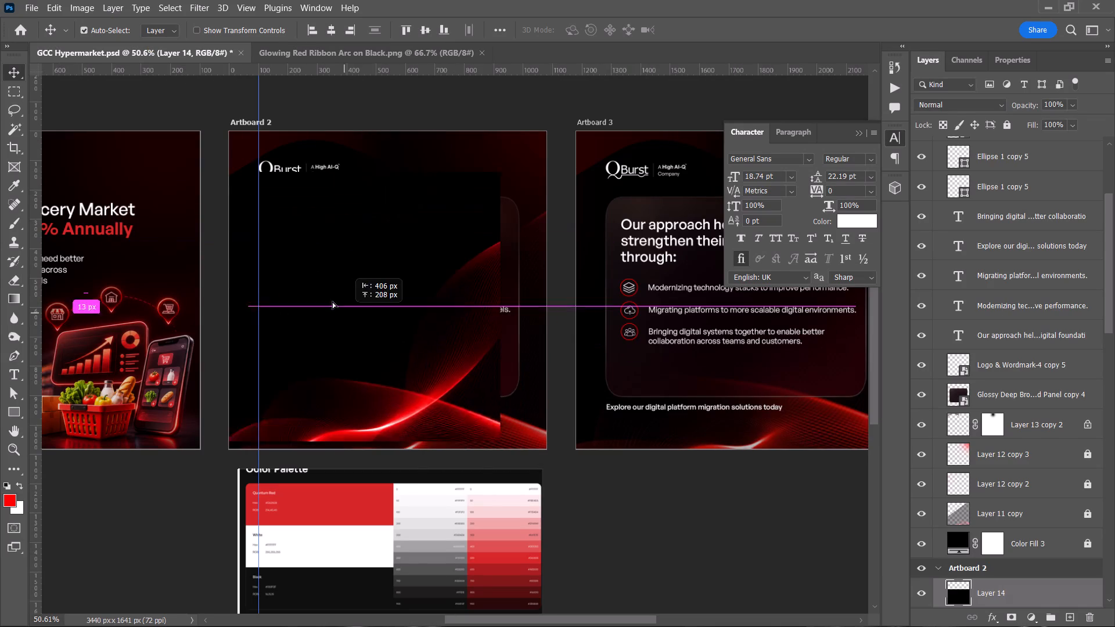
pyautogui.moveTo(332, 301); pyautogui.dragTo(329, 298)
# Move the ribbon image layer down Artboard 2's layer stack, below the text layers and the glossy panel.
pyautogui.scroll(-19, 1100, 453)
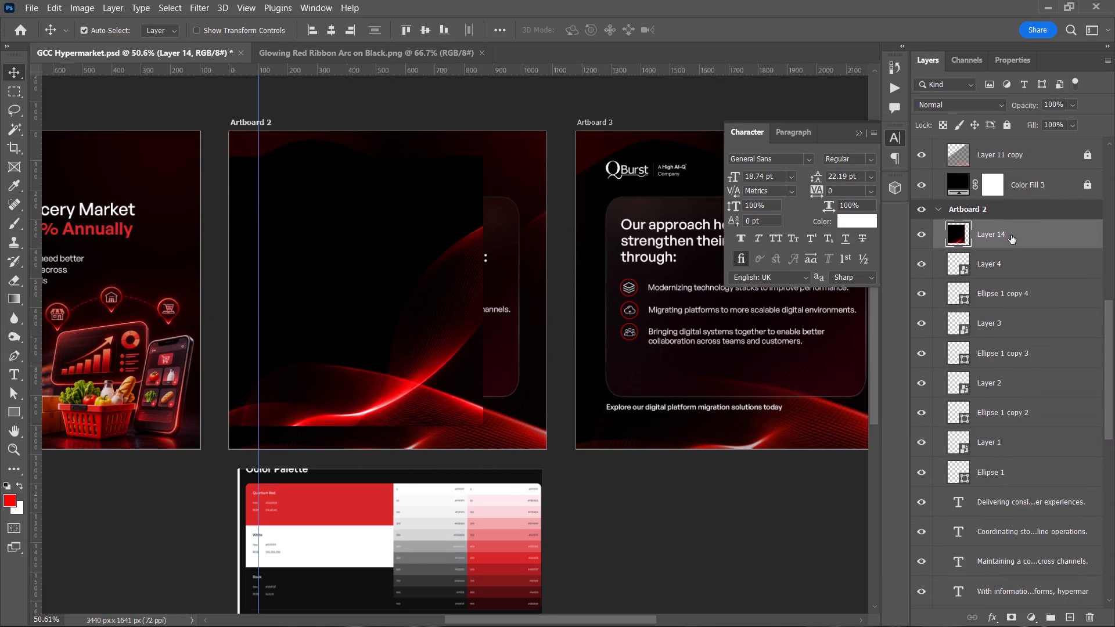
pyautogui.moveTo(1012, 235); pyautogui.dragTo(1026, 535)
pyautogui.scroll(-15, 1028, 538)
pyautogui.moveTo(1012, 244); pyautogui.dragTo(1030, 384)
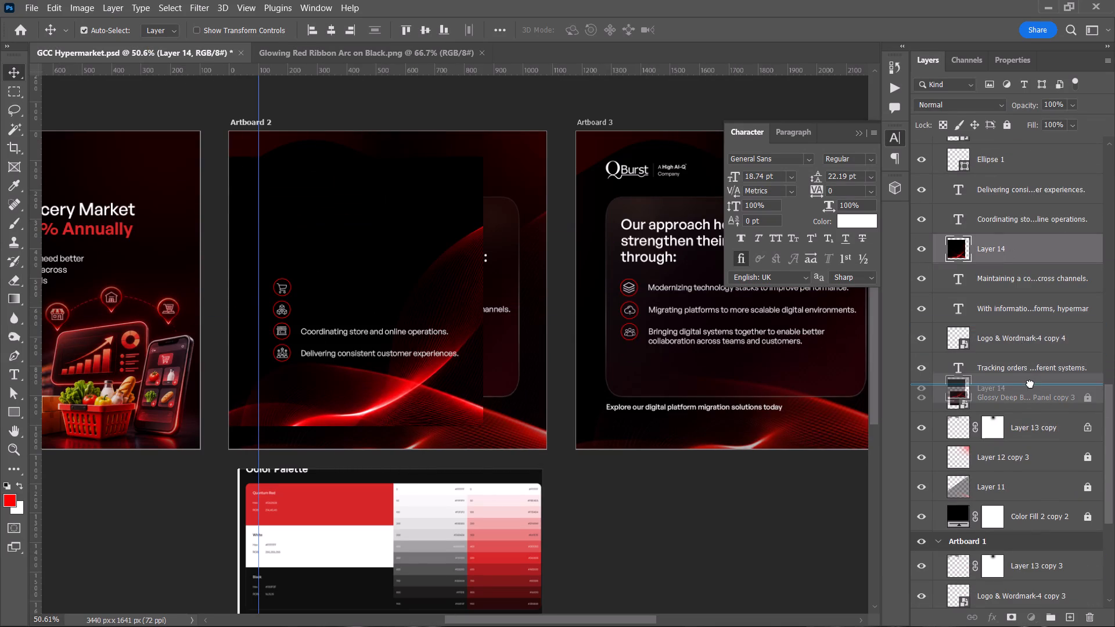
pyautogui.moveTo(1030, 384); pyautogui.dragTo(1038, 463)
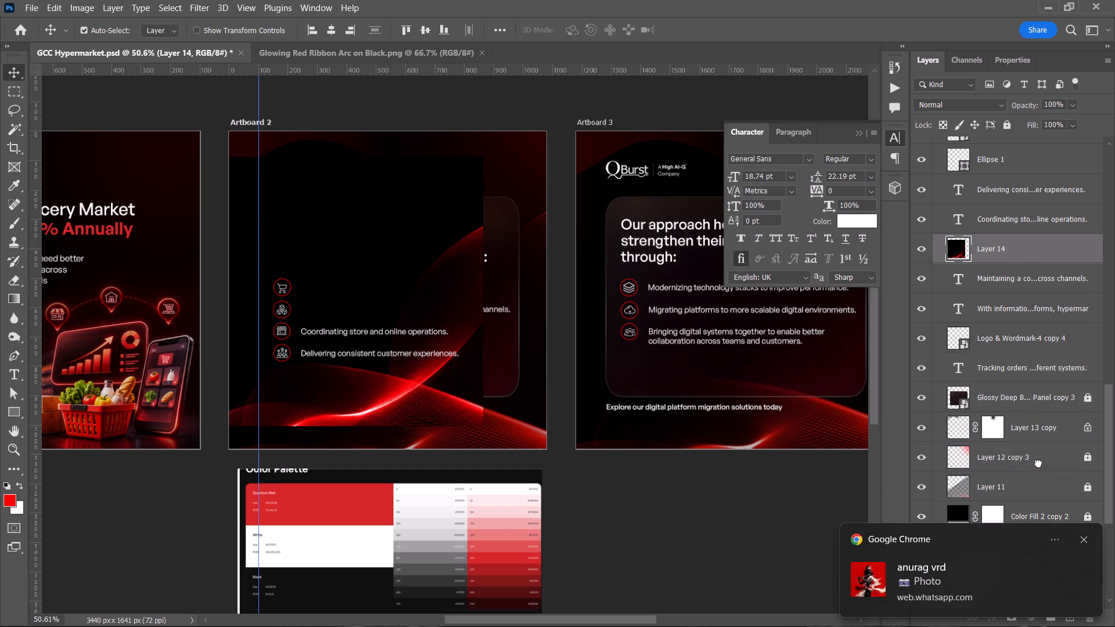
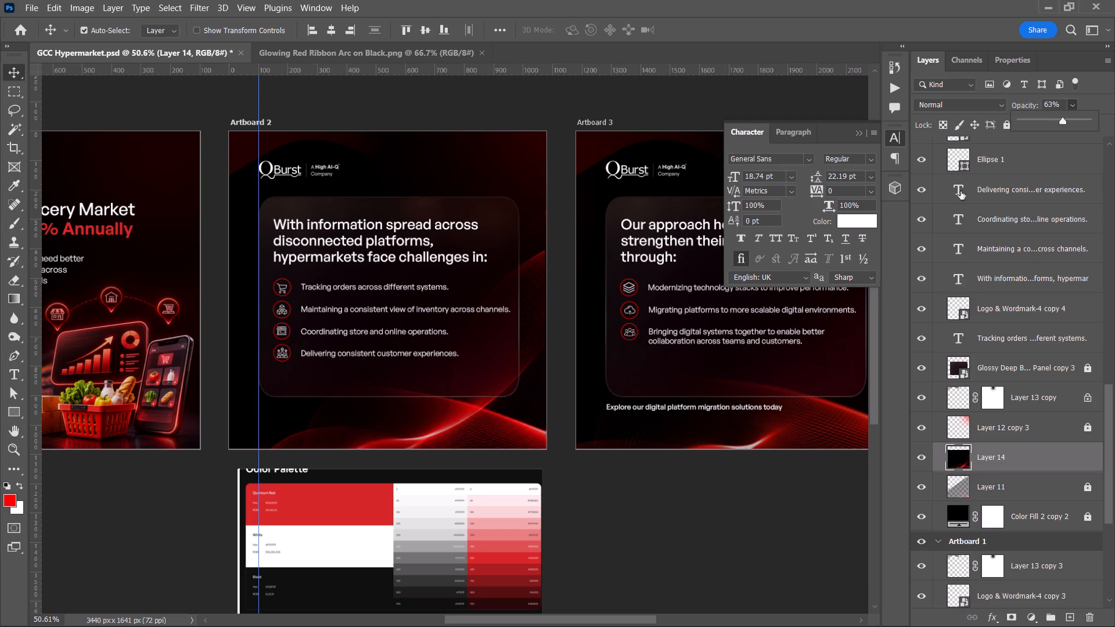
# Hide Layer 11 at the bottom of Artboard 2's layer stack.
pyautogui.click(925, 484)
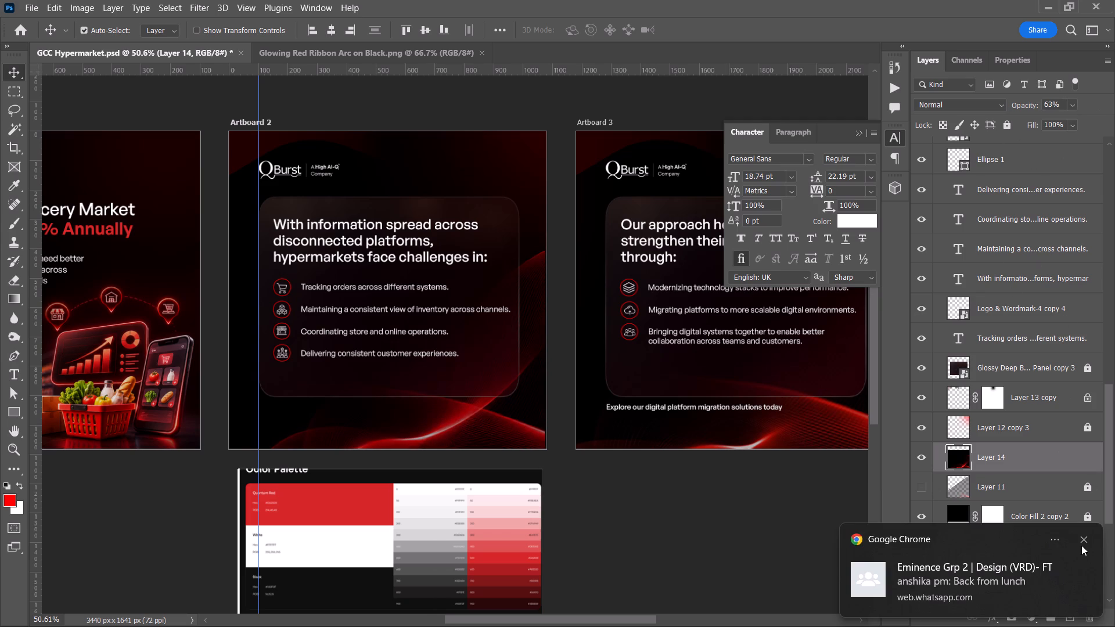
pyautogui.click(1083, 543)
# Set the opacity of Artboard 2's red ribbon image layer to 48%.
pyautogui.click(1075, 104)
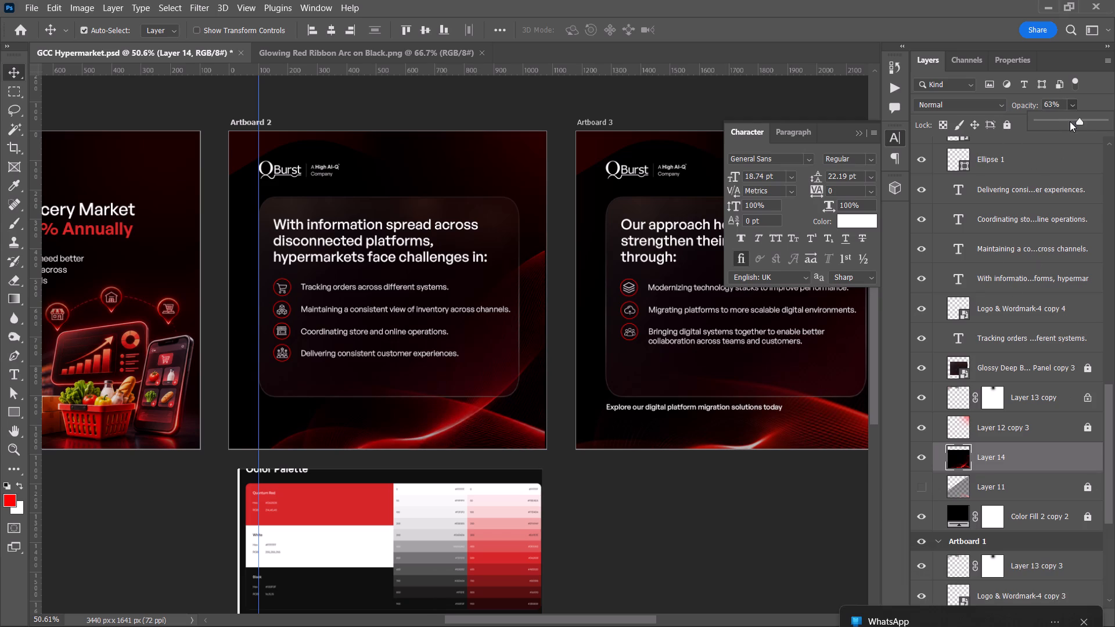
pyautogui.click(1070, 121)
pyautogui.click(1087, 475)
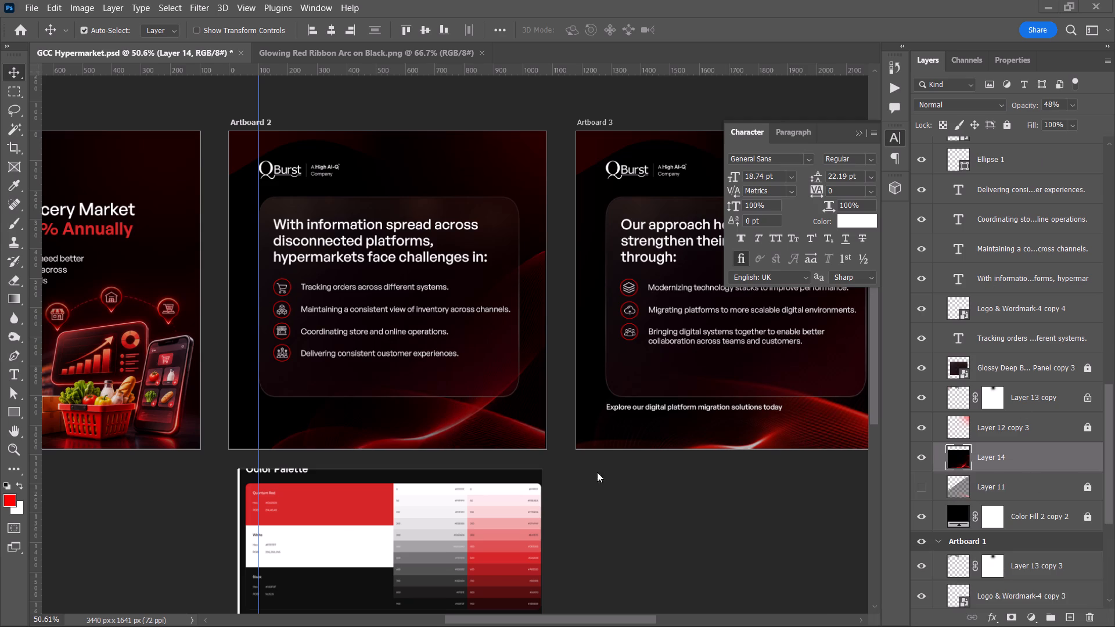
pyautogui.click(621, 505)
pyautogui.click(1085, 467)
pyautogui.click(687, 497)
# Hide Layer 11 copy, the background image layer just above the colour fill in Artboard 3.
pyautogui.keyDown('alt'); pyautogui.scroll(-2, 677, 499); pyautogui.keyUp('alt')
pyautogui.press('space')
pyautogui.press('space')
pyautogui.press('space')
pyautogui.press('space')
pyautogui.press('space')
pyautogui.moveTo(677, 499); pyautogui.dragTo(607, 498)
pyautogui.click(729, 433)
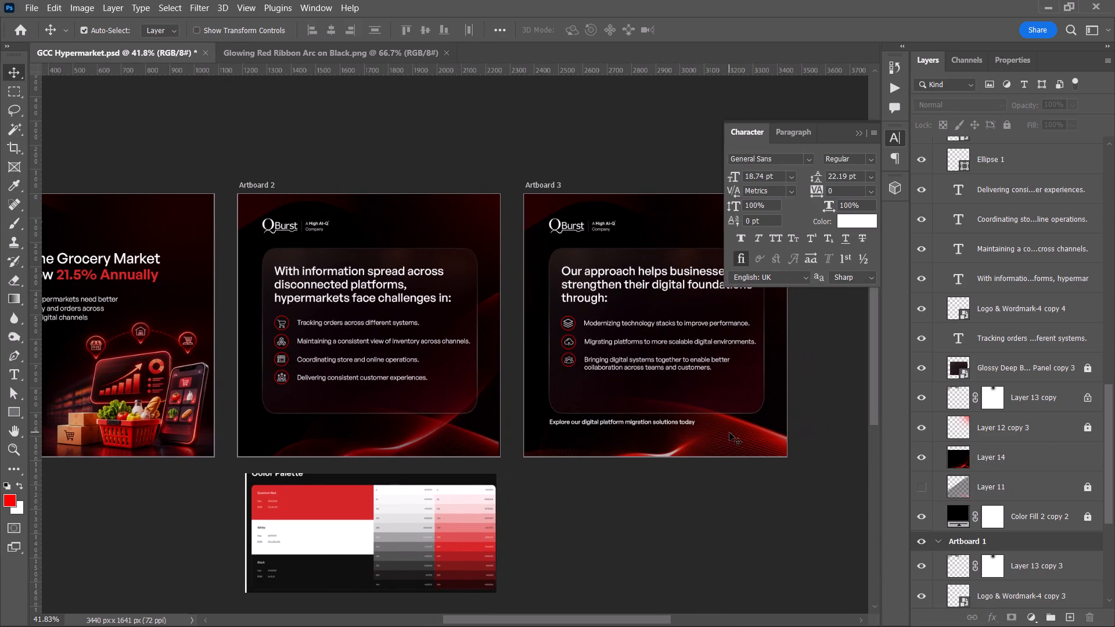
pyautogui.scroll(19, 1038, 428)
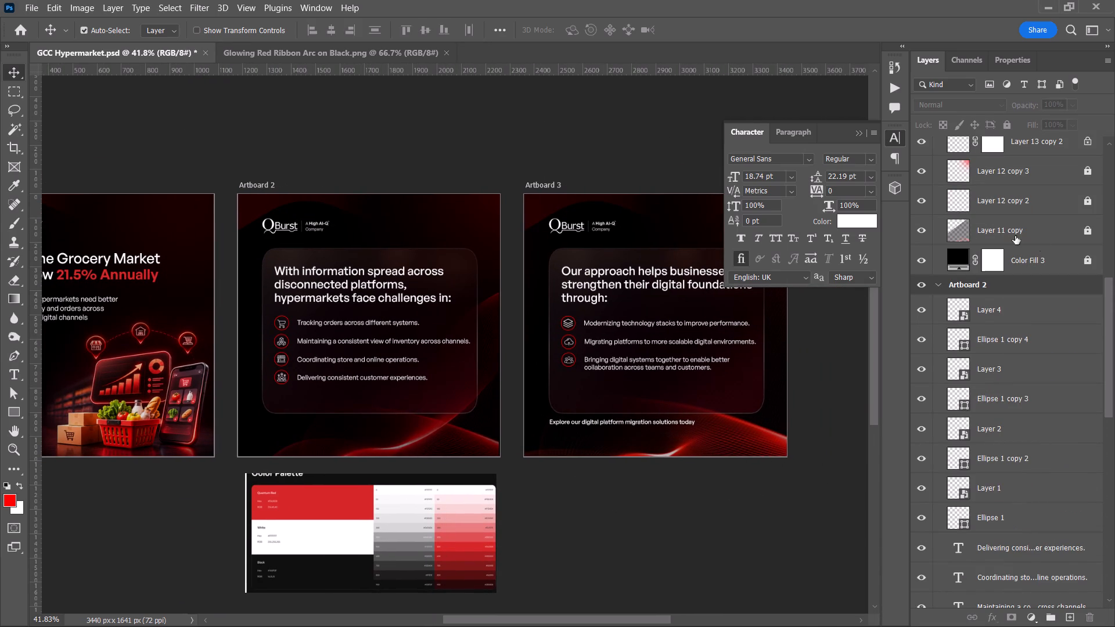
pyautogui.click(922, 230)
# Duplicate Artboard 2's ribbon image layer and move the copy into Artboard 3, between Layer 12 copy 2 and Layer 11 copy.
pyautogui.click(419, 420)
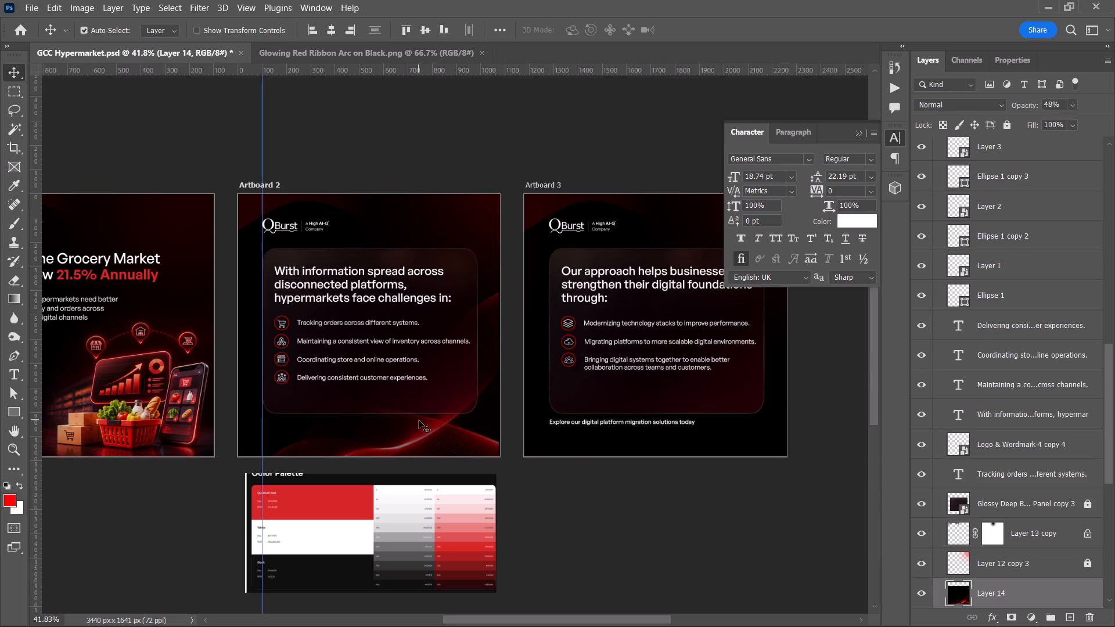
pyautogui.hotkey('ctrl', 'j')
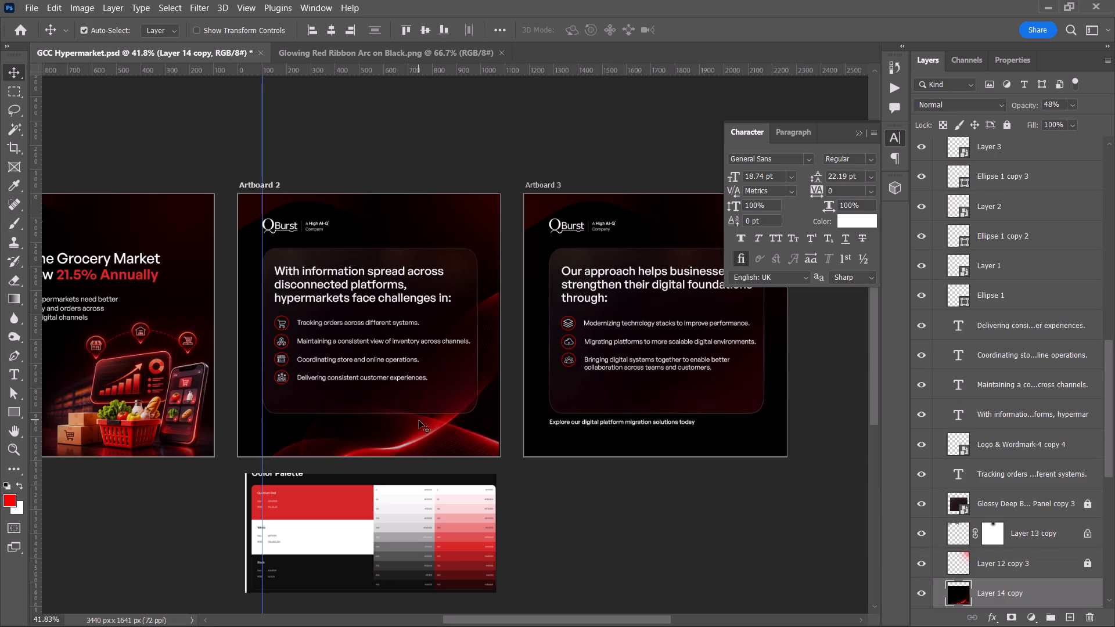
pyautogui.moveTo(1057, 589); pyautogui.dragTo(1016, 206)
pyautogui.scroll(10, 1016, 206)
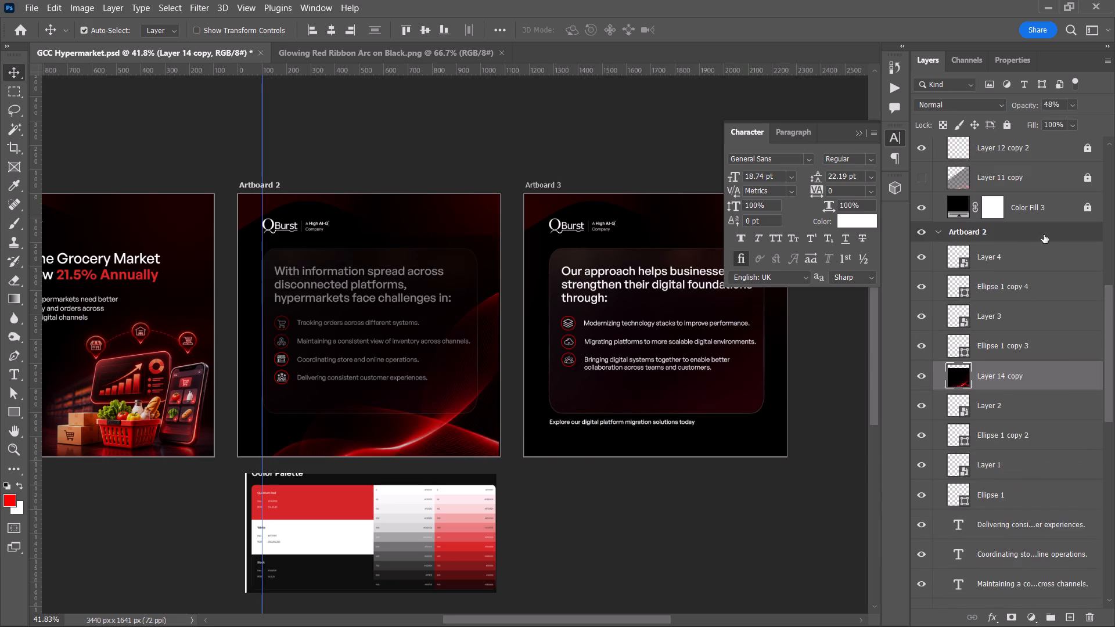
pyautogui.moveTo(1062, 395); pyautogui.dragTo(1030, 188)
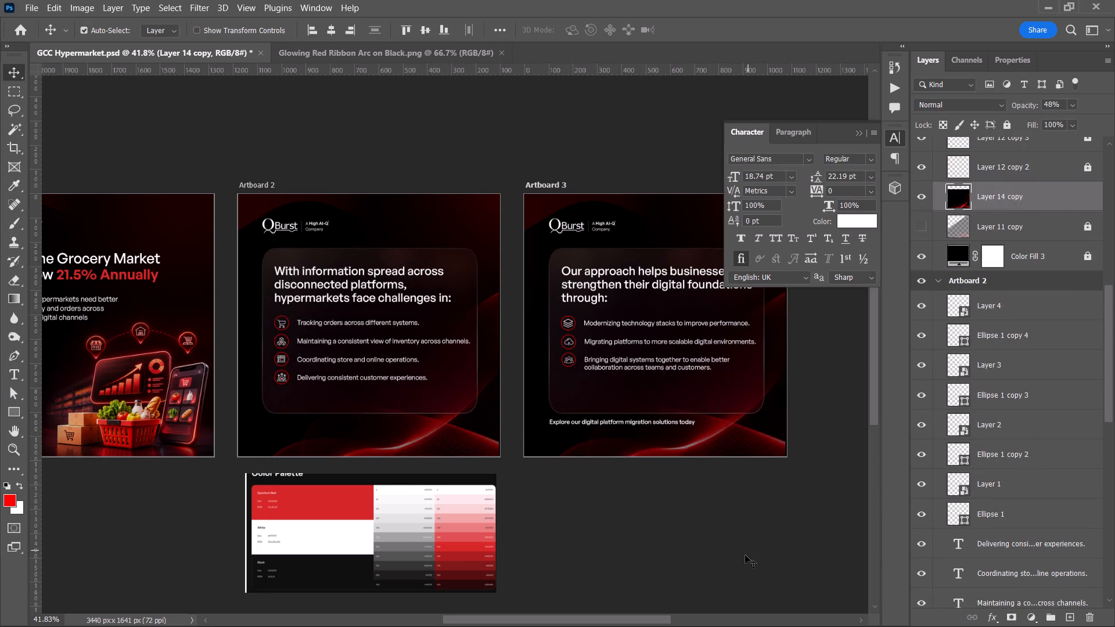
# Save the GCC Hypermarket document with the ribbon background in place on Artboards 2 and 3.
pyautogui.click(706, 526)
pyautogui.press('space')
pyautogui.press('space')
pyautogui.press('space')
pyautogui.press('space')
pyautogui.moveTo(706, 526); pyautogui.dragTo(612, 532)
pyautogui.hotkey('ctrl', 's')
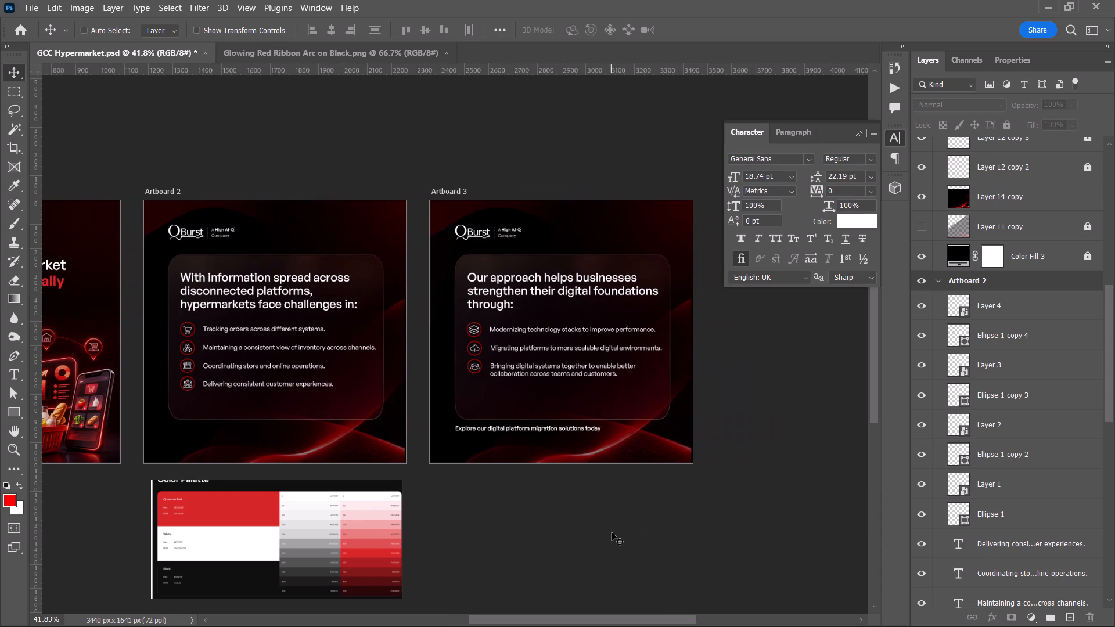
# Review the artboards side by side, examining how Artboard 1's background compares with those of Artboards 2 and 3.
pyautogui.keyDown('alt'); pyautogui.scroll(-2, 612, 532); pyautogui.keyUp('alt')
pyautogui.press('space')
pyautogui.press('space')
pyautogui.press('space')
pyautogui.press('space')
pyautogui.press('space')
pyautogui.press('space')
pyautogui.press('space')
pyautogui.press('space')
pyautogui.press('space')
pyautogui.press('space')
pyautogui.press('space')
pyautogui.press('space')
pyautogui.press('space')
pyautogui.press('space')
pyautogui.moveTo(578, 541); pyautogui.dragTo(674, 520)
pyautogui.moveTo(419, 513); pyautogui.dragTo(413, 519)
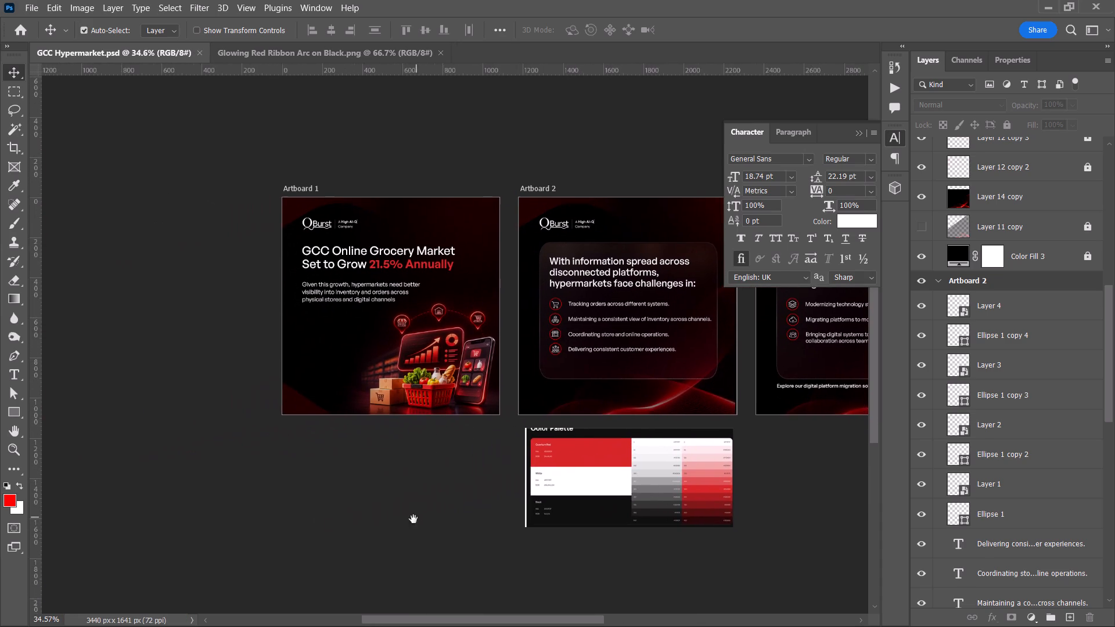
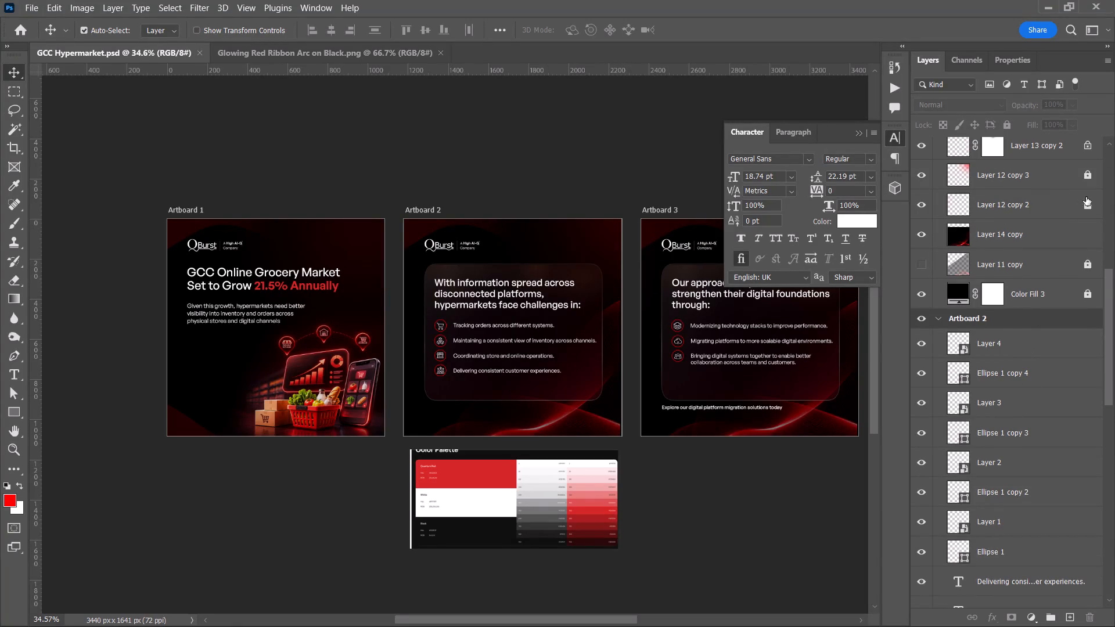
# Dismiss the chat notification and save the GCC Hypermarket document with the updated artboard backgrounds.
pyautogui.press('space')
pyautogui.moveTo(756, 484); pyautogui.dragTo(715, 485)
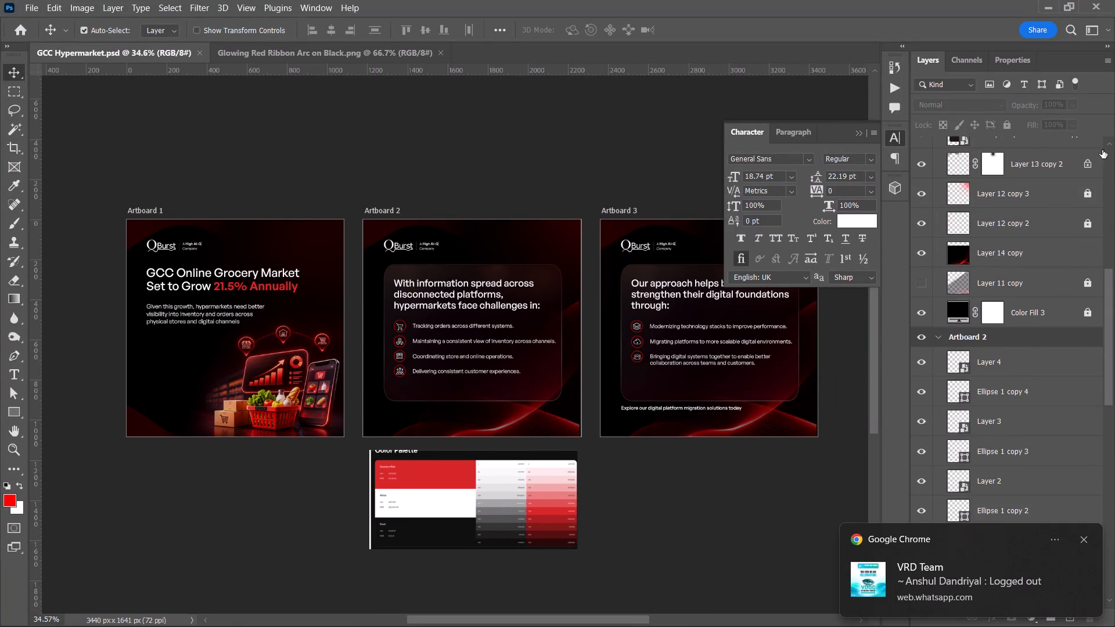
pyautogui.click(1085, 538)
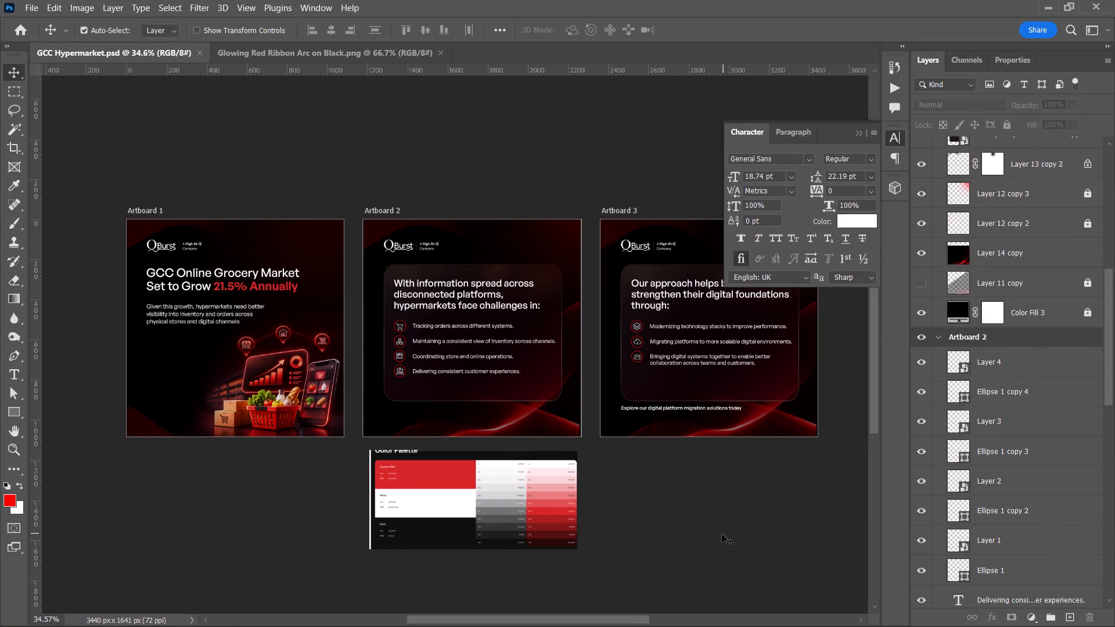
pyautogui.hotkey('ctrl', 's')
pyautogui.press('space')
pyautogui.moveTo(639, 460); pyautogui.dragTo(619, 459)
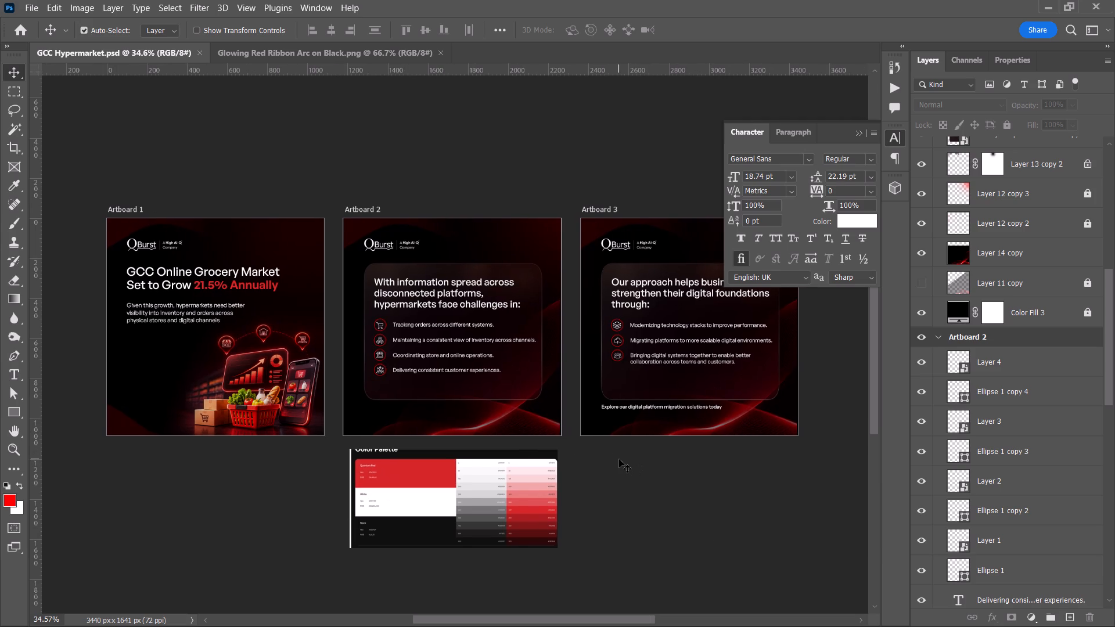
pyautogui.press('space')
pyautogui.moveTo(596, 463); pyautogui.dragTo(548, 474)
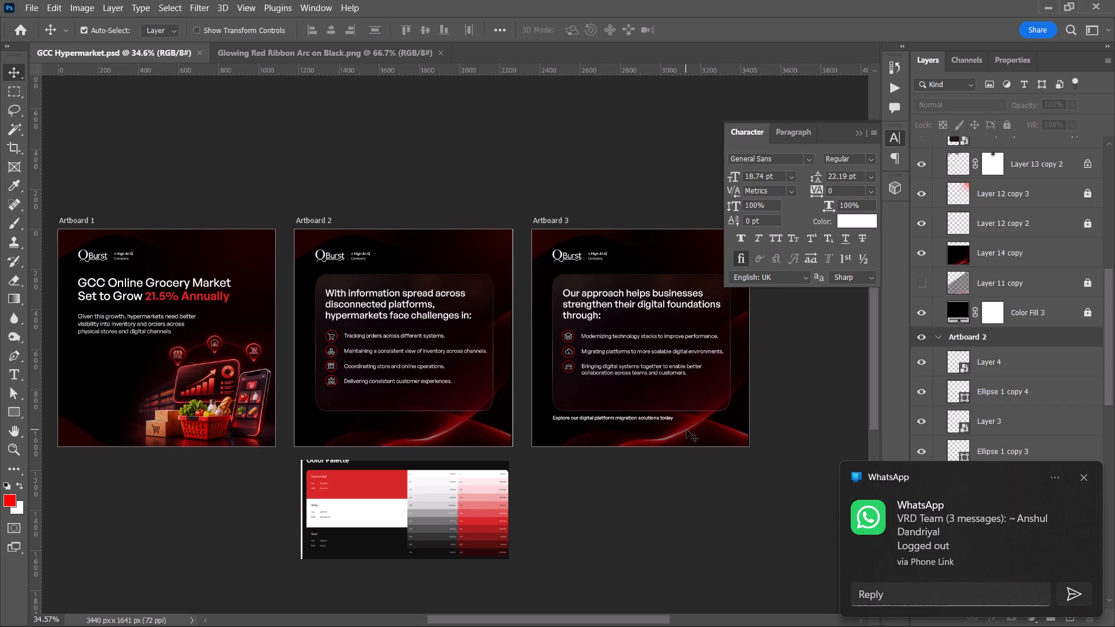
# Set the font size of Artboard 3's "Explore our digital platform migration solutions today" line to 26 pt.
pyautogui.keyDown('alt'); pyautogui.scroll(3, 523, 455); pyautogui.keyUp('alt')
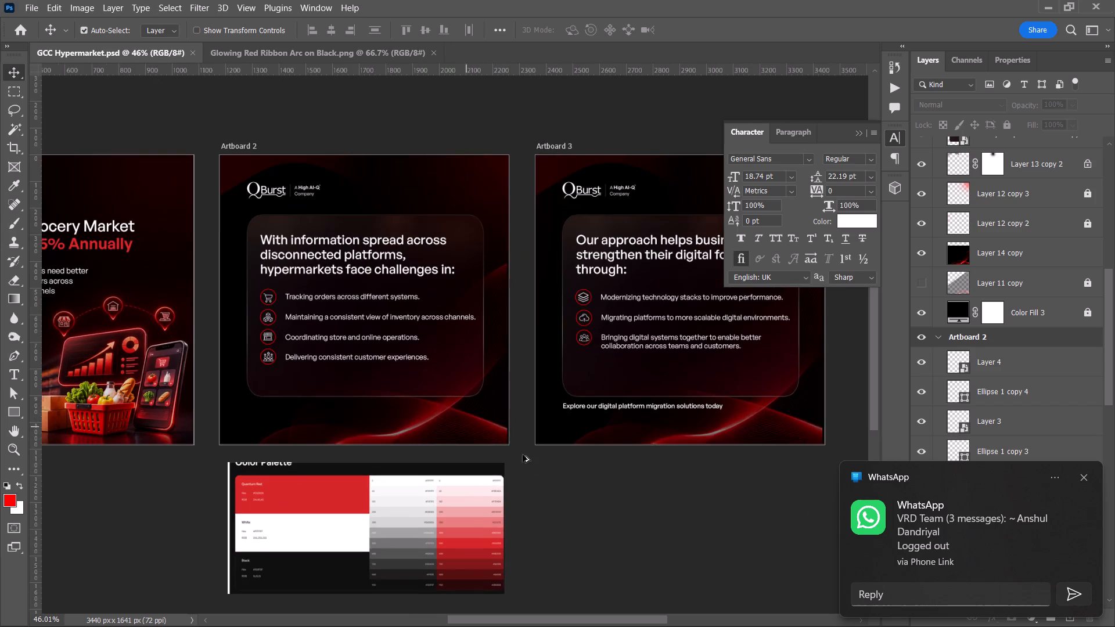
pyautogui.press('space')
pyautogui.press('space')
pyautogui.press('space')
pyautogui.moveTo(515, 456); pyautogui.dragTo(477, 487)
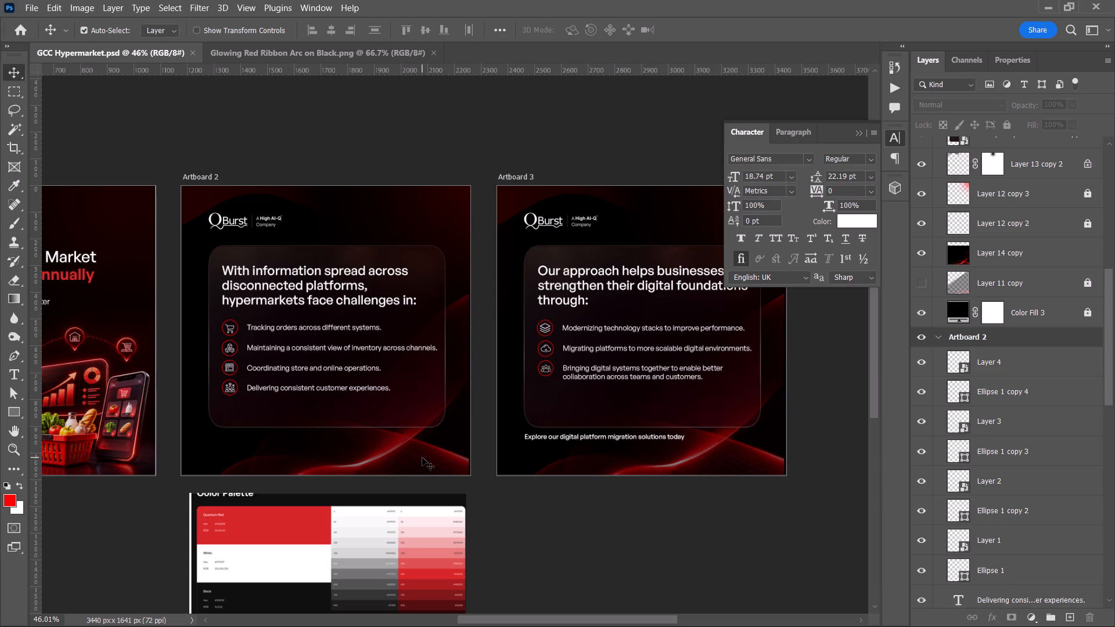
pyautogui.hscroll(1, 422, 457)
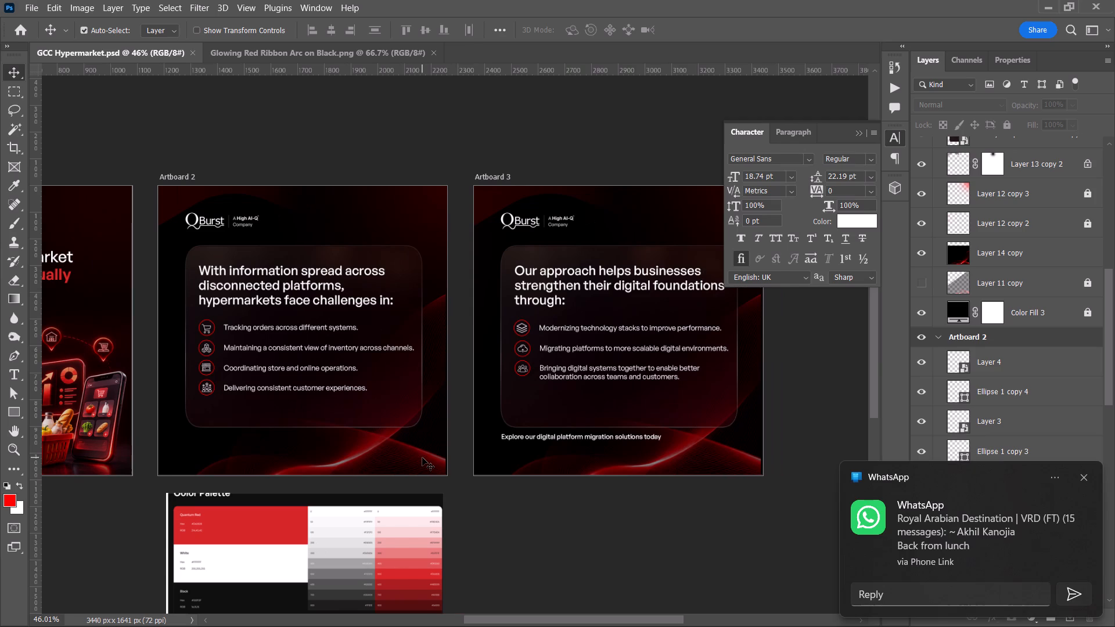
pyautogui.click(591, 439)
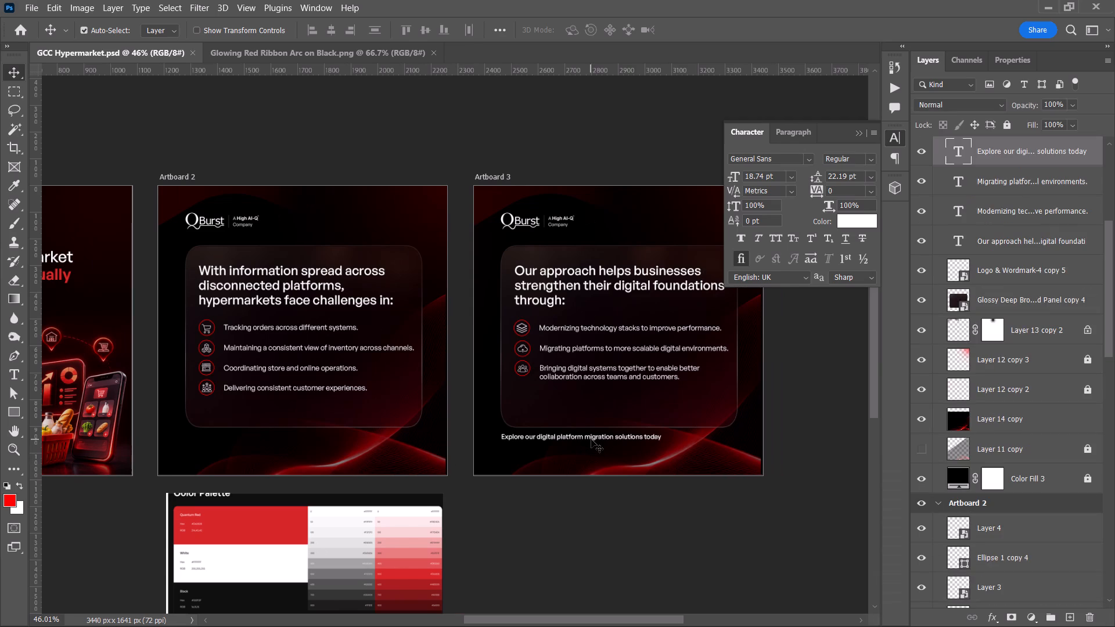
pyautogui.hotkey('ctrl', 't')
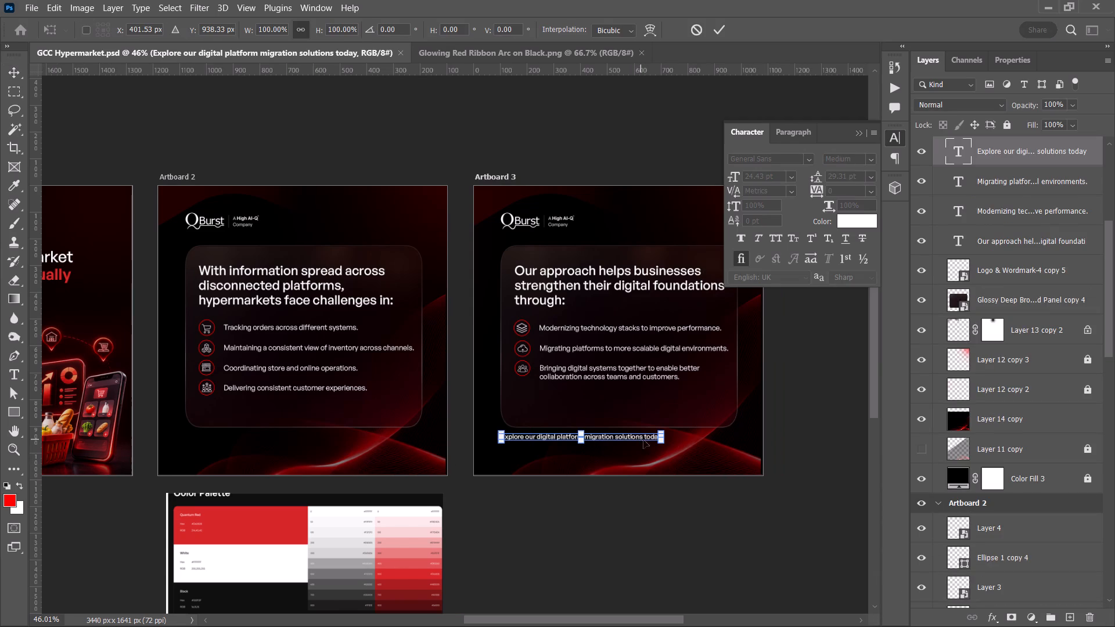
pyautogui.click(717, 23)
pyautogui.click(765, 176)
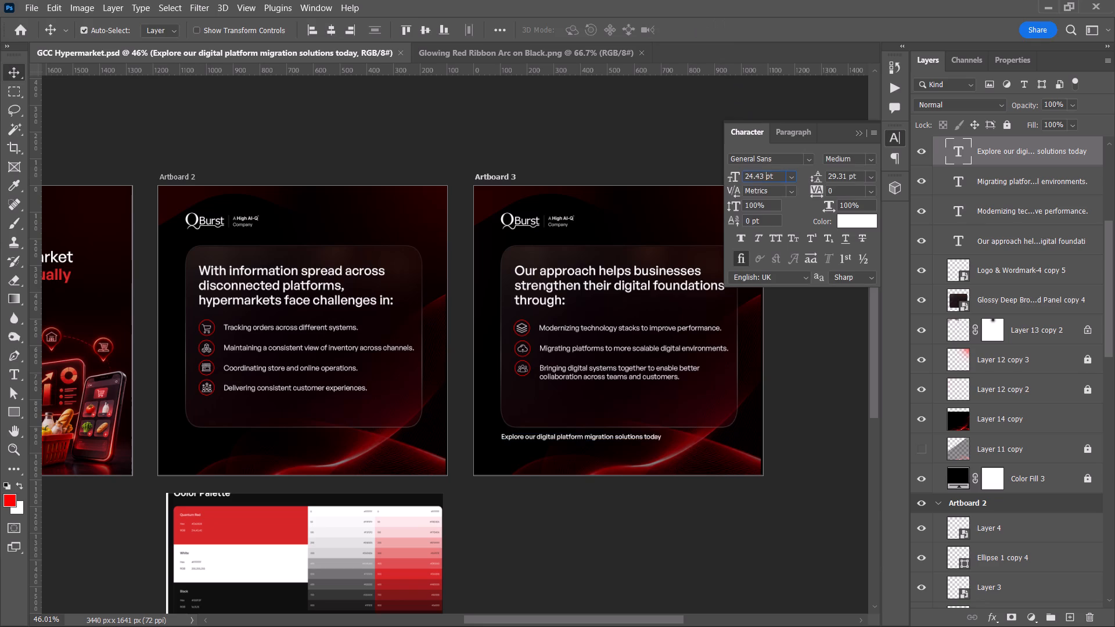
pyautogui.scroll(2, 765, 176)
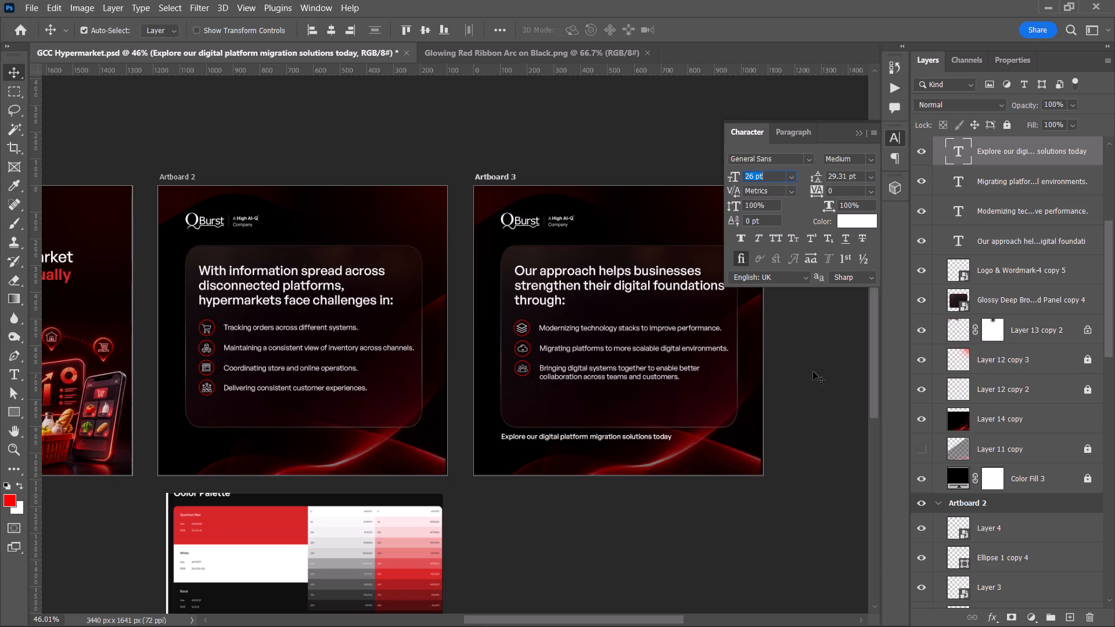
pyautogui.click(813, 372)
# Save the GCC Hypermarket document and look over the artboards.
pyautogui.hotkey('ctrl', 's')
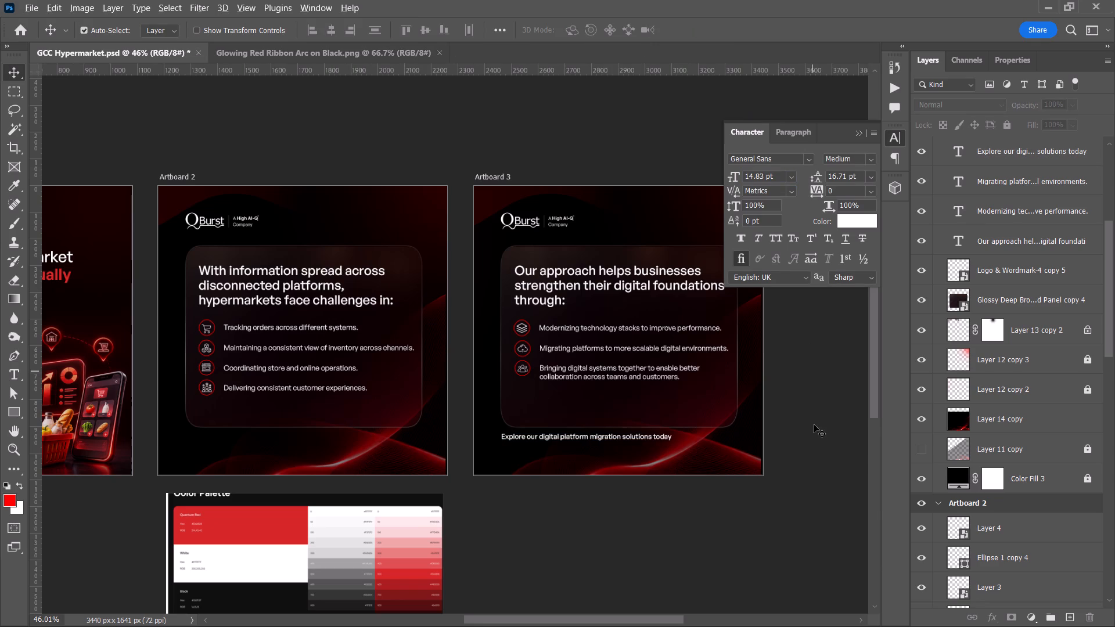
pyautogui.keyDown('alt'); pyautogui.scroll(-2, 814, 428); pyautogui.keyUp('alt')
pyautogui.press('space')
pyautogui.press('space')
pyautogui.press('space')
pyautogui.press('space')
pyautogui.press('space')
pyautogui.press('space')
pyautogui.press('space')
pyautogui.press('space')
pyautogui.press('space')
pyautogui.press('space')
pyautogui.press('space')
pyautogui.press('space')
pyautogui.press('space')
pyautogui.press('space')
pyautogui.press('space')
pyautogui.press('space')
pyautogui.press('space')
pyautogui.press('space')
pyautogui.press('space')
pyautogui.moveTo(632, 500); pyautogui.dragTo(687, 502)
pyautogui.moveTo(667, 513); pyautogui.dragTo(742, 522)
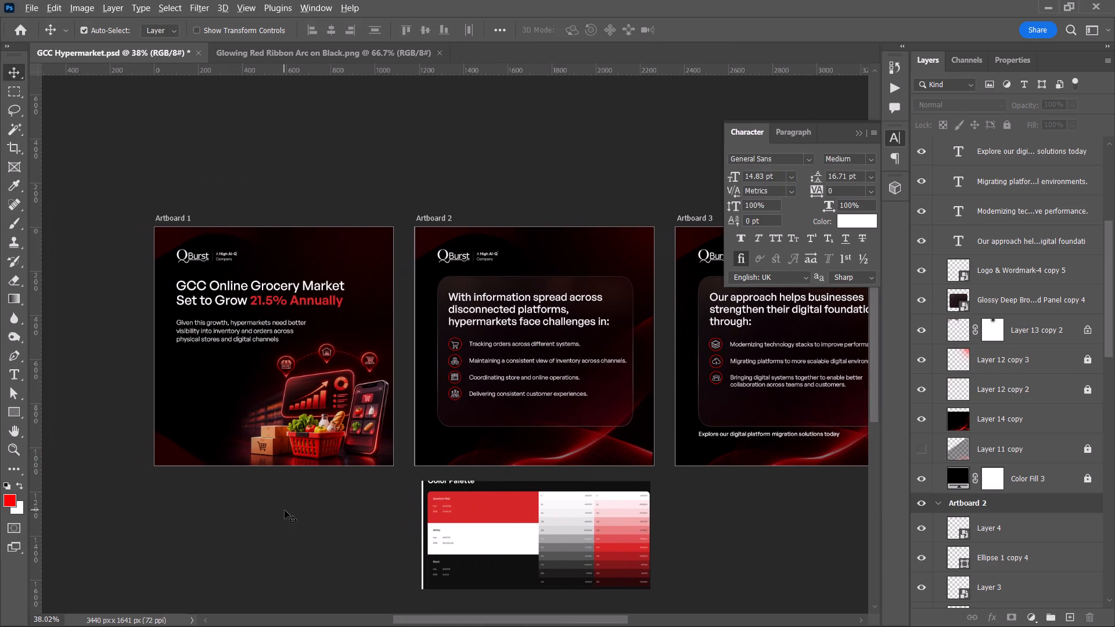
pyautogui.keyDown('alt'); pyautogui.scroll(1, 285, 510); pyautogui.keyUp('alt')
pyautogui.press('space')
pyautogui.moveTo(285, 510); pyautogui.dragTo(327, 521)
pyautogui.hotkey('ctrl', 's')
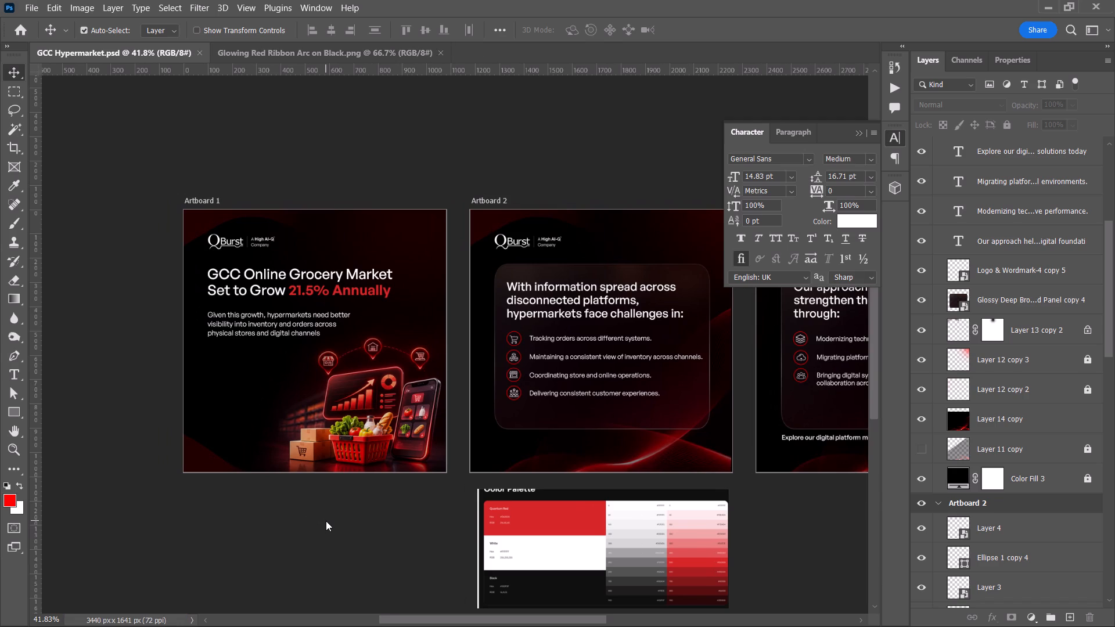
pyautogui.hotkey('ctrl', 's')
# Shift the grocery basket and phone illustration slightly to the left in Artboard 1.
pyautogui.moveTo(342, 395); pyautogui.dragTo(333, 395)
pyautogui.keyDown('alt'); pyautogui.scroll(7, 413, 434); pyautogui.keyUp('alt')
pyautogui.click(404, 436)
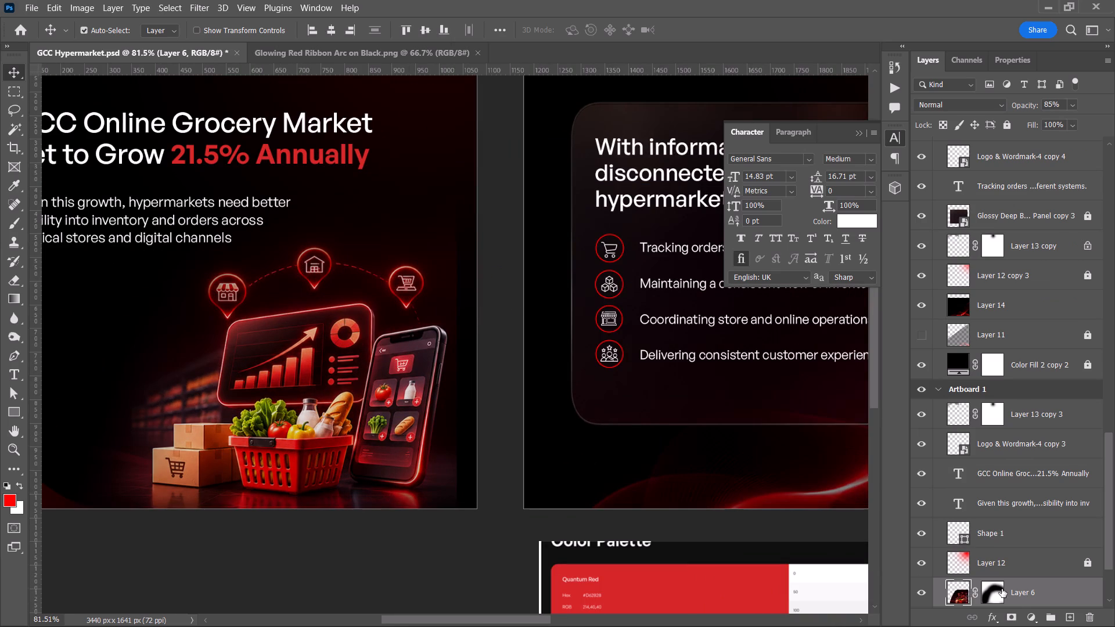
# Paint black on Layer 6's mask with the Brush along Artboard 1's right edge to fade out the illustration's border.
pyautogui.press('b')
pyautogui.click(493, 488)
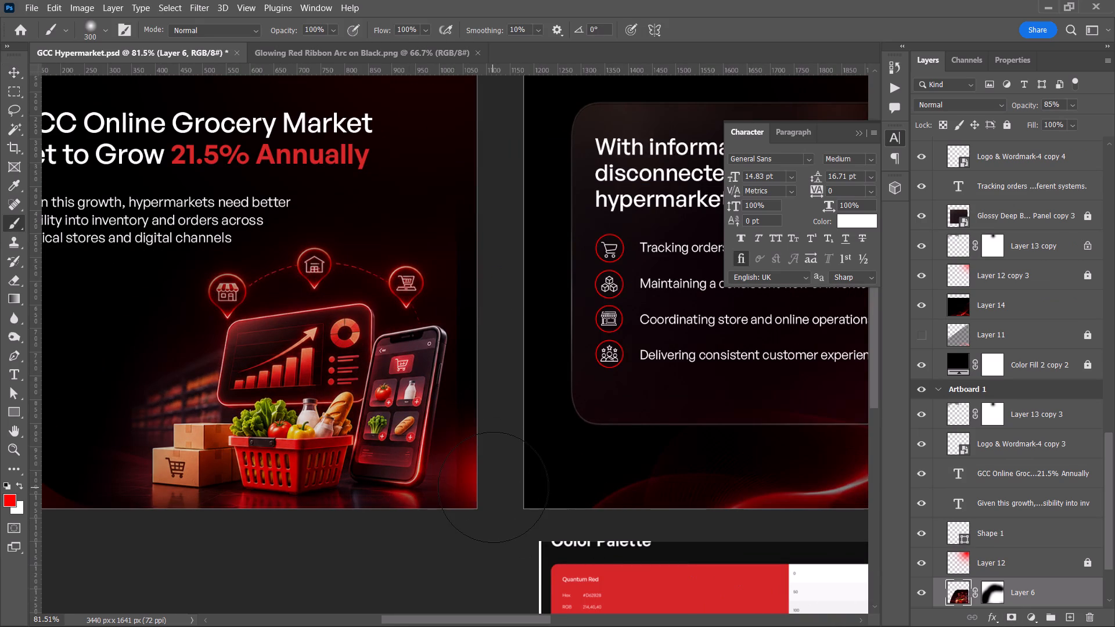
pyautogui.hotkey('ctrl', 'z')
pyautogui.click(994, 586)
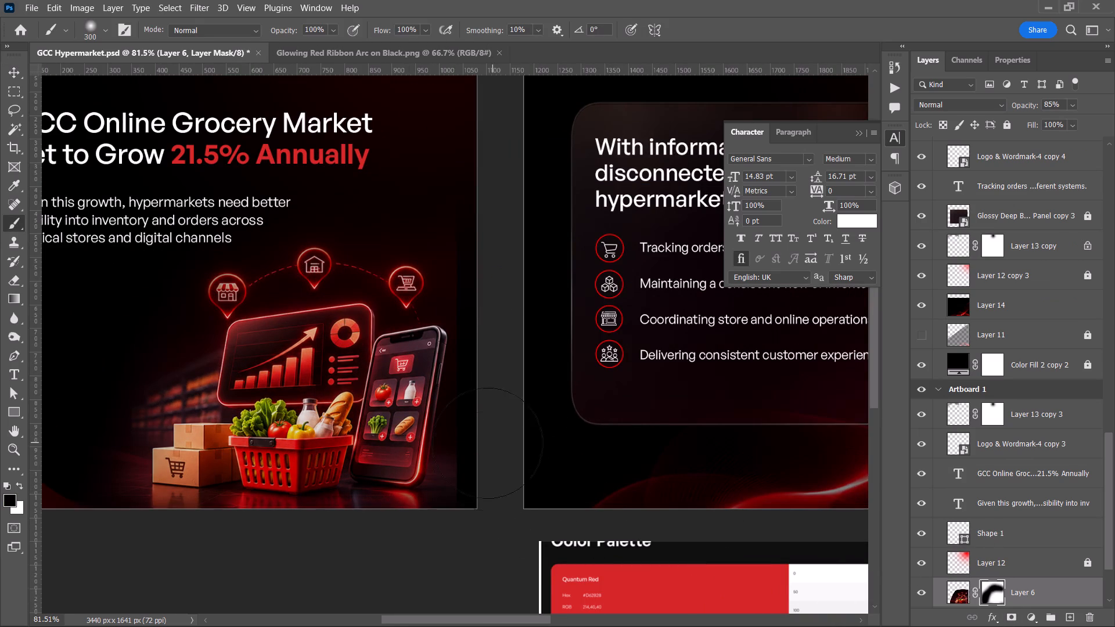
pyautogui.doubleClick(489, 493)
pyautogui.click(495, 445)
pyautogui.moveTo(503, 396); pyautogui.dragTo(506, 389)
pyautogui.moveTo(495, 225); pyautogui.dragTo(484, 528)
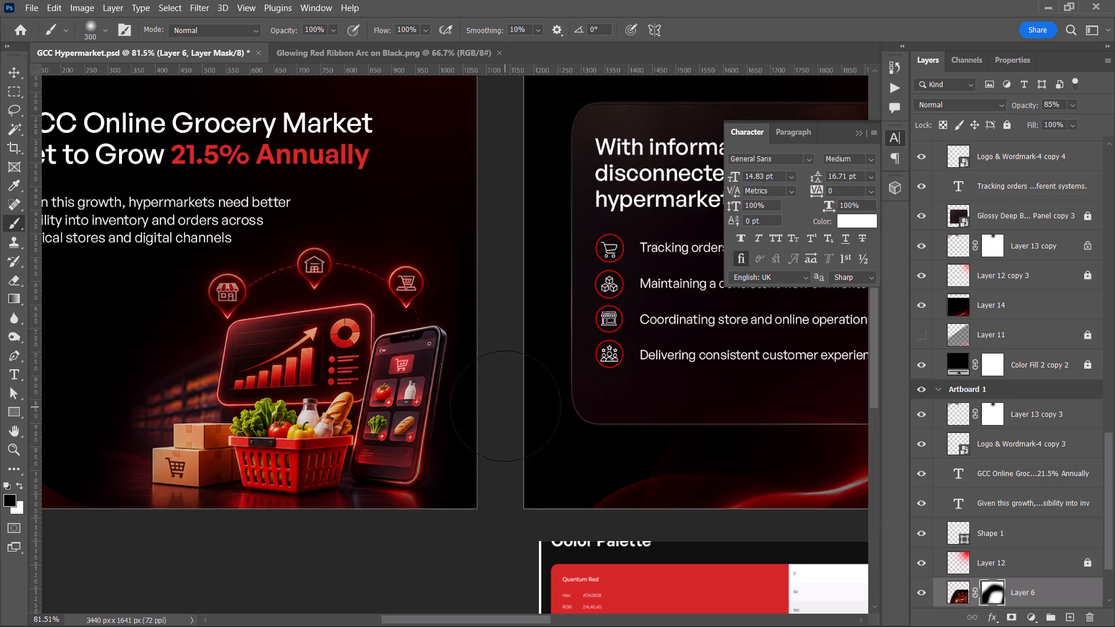
pyautogui.moveTo(505, 406); pyautogui.dragTo(495, 522)
pyautogui.moveTo(497, 479); pyautogui.dragTo(494, 254)
pyautogui.press('v')
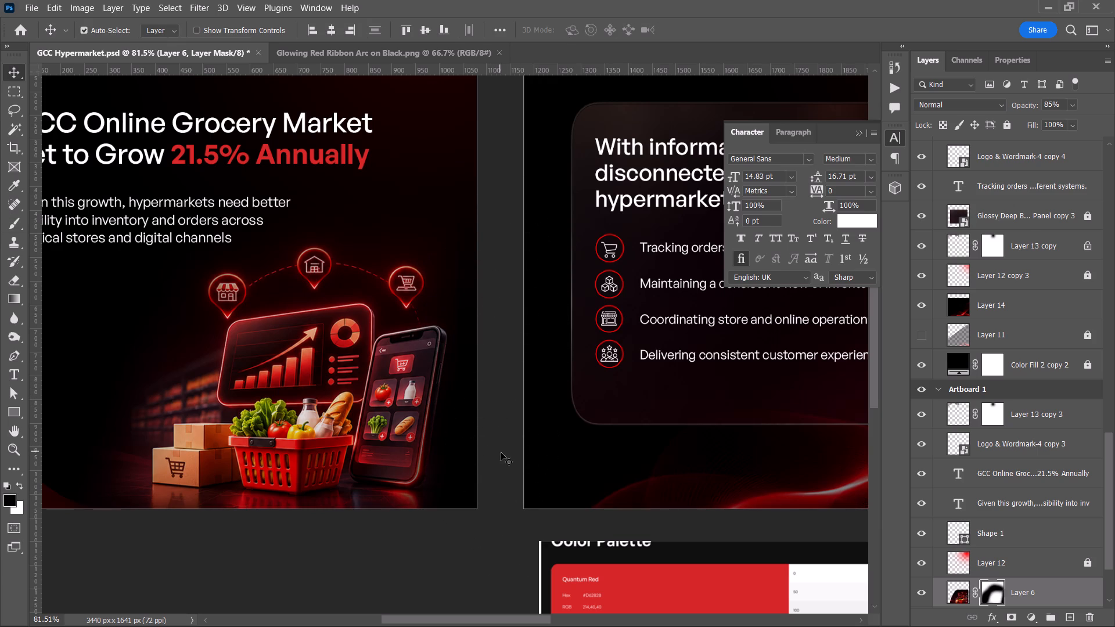
# Reposition the grocery illustration slightly, scale it up to about 104%, and save the document.
pyautogui.keyDown('alt'); pyautogui.scroll(-2, 400, 486); pyautogui.keyUp('alt')
pyautogui.click(343, 442)
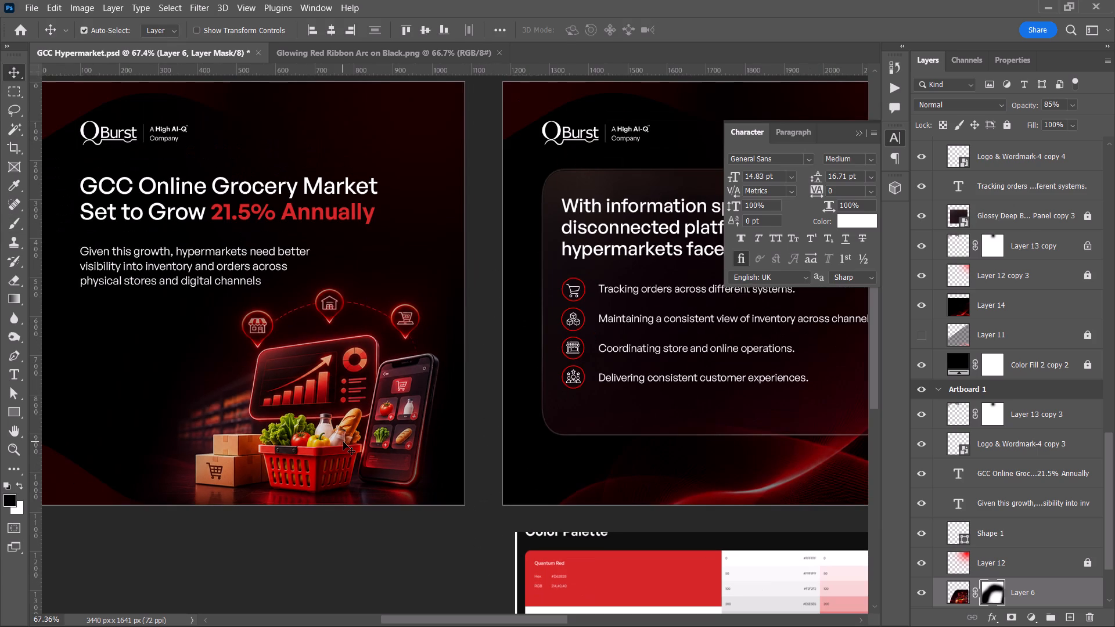
pyautogui.moveTo(343, 442); pyautogui.dragTo(342, 448)
pyautogui.hotkey('ctrl', 't')
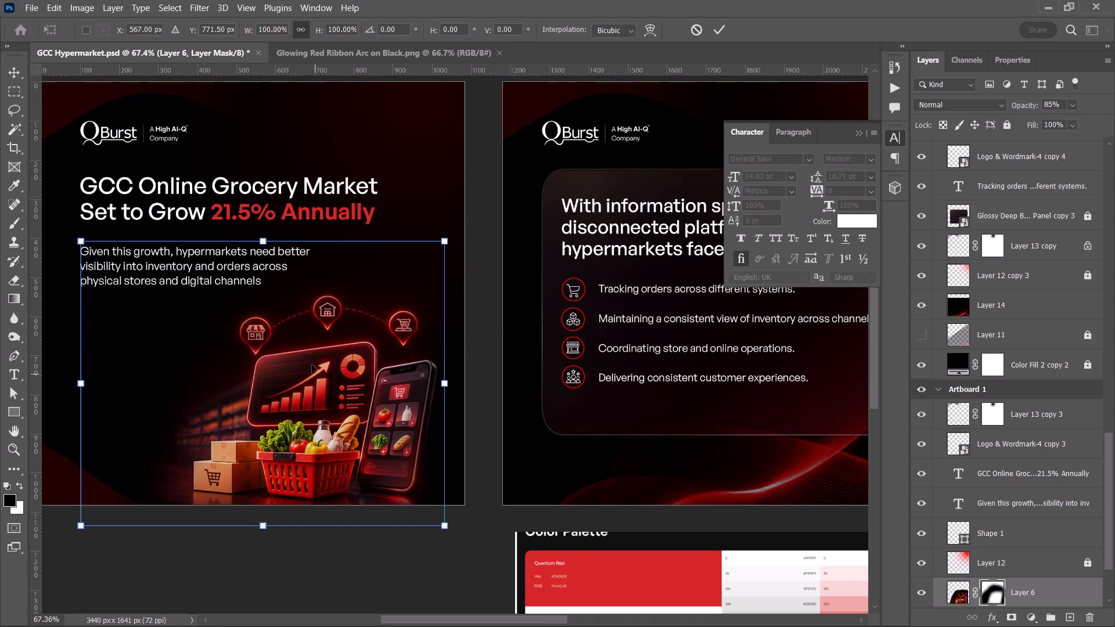
pyautogui.moveTo(361, 240); pyautogui.dragTo(358, 230)
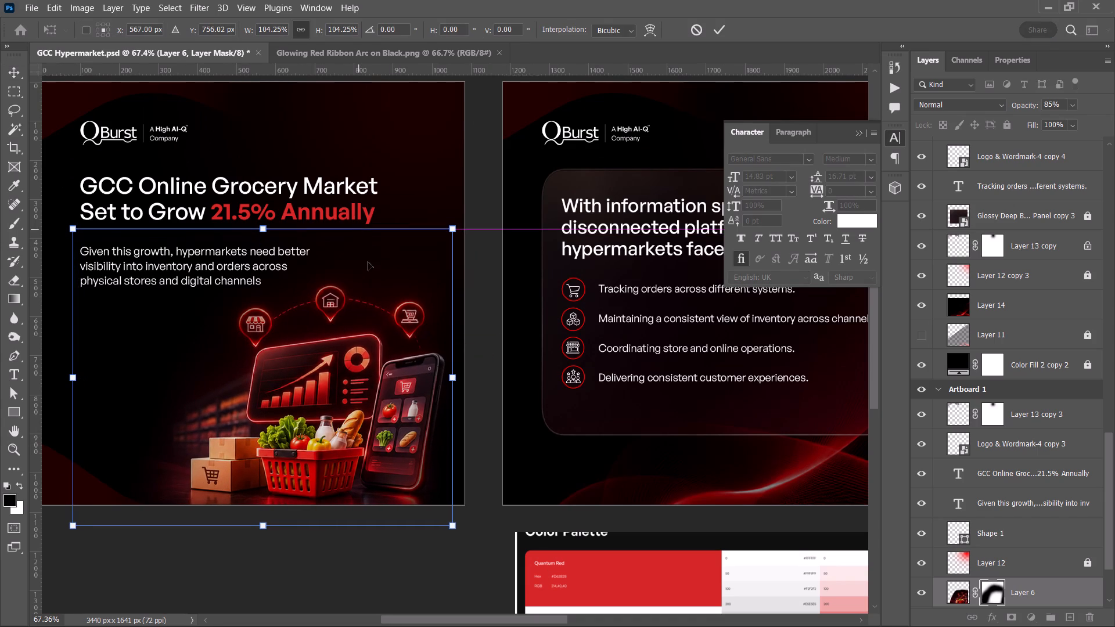
pyautogui.click(718, 26)
pyautogui.scroll(-1, 478, 410)
pyautogui.press('space')
pyautogui.press('space')
pyautogui.press('space')
pyautogui.press('space')
pyautogui.press('space')
pyautogui.moveTo(478, 410); pyautogui.dragTo(609, 433)
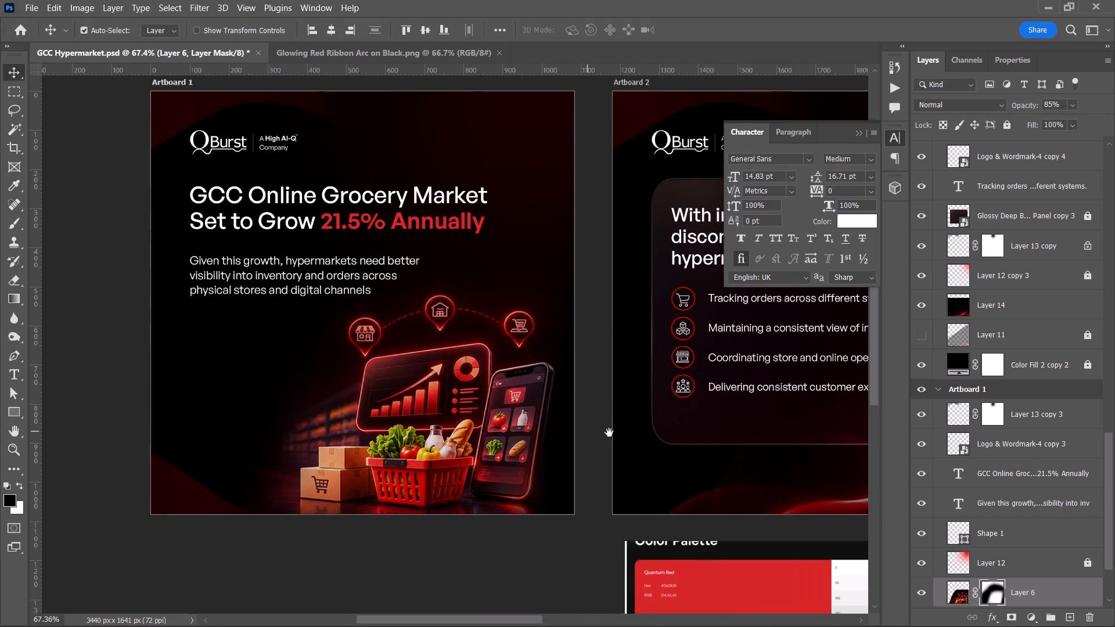
pyautogui.moveTo(609, 433); pyautogui.dragTo(618, 433)
pyautogui.hotkey('ctrl', 's')
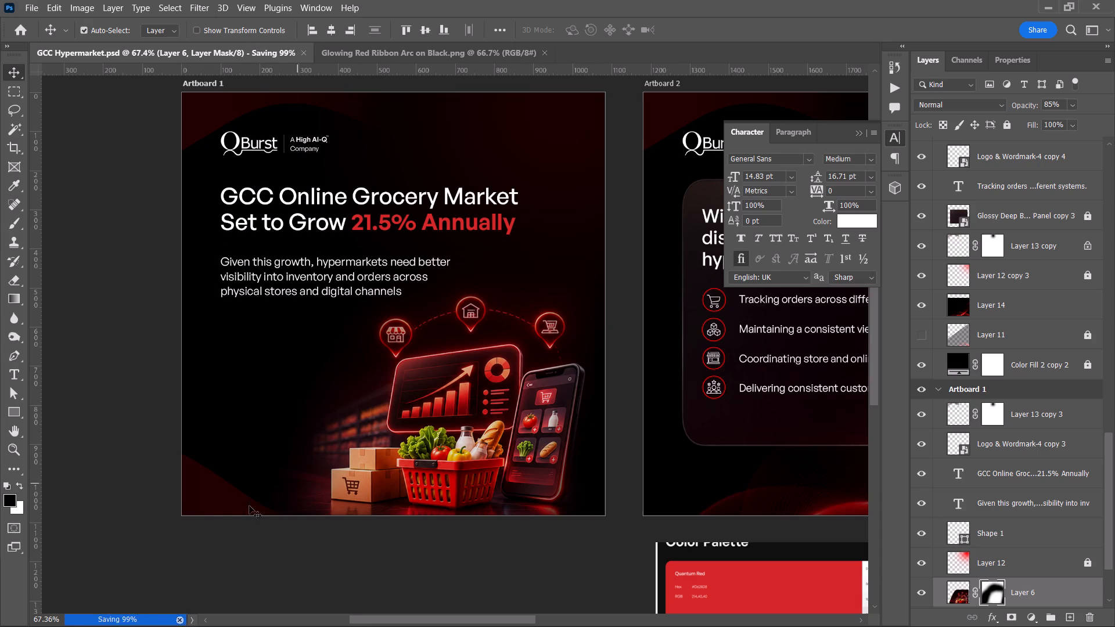
# Open the Group 1 (1) image from Downloads and bring its red curved shape into the lower-left part of Artboard 1.
pyautogui.click(215, 504)
pyautogui.hotkey('ctrl', 'o')
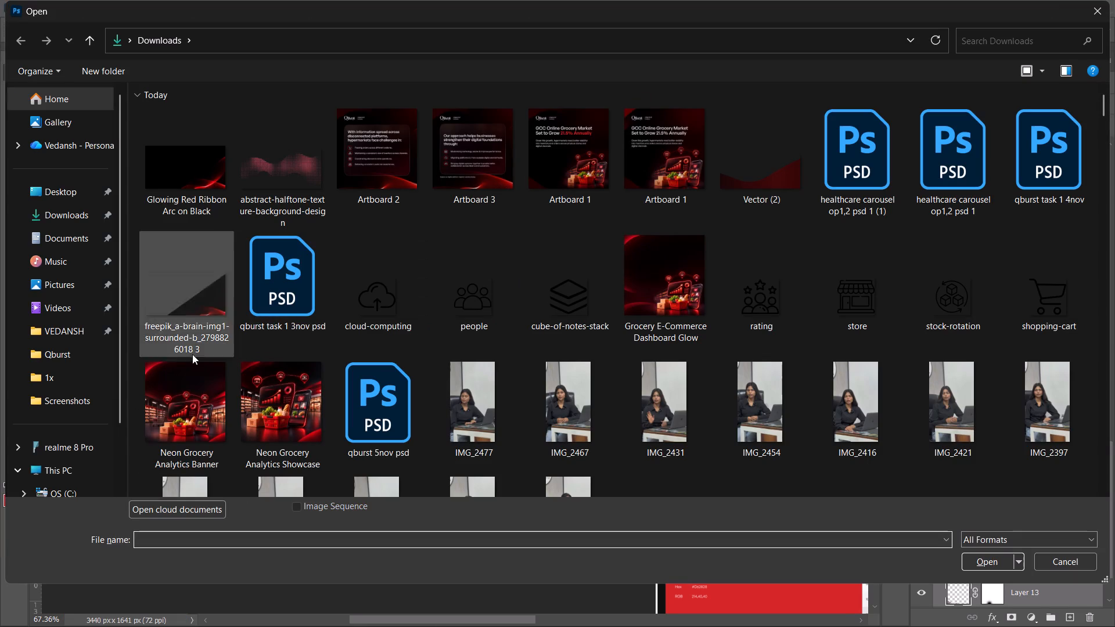
pyautogui.scroll(-3, 702, 276)
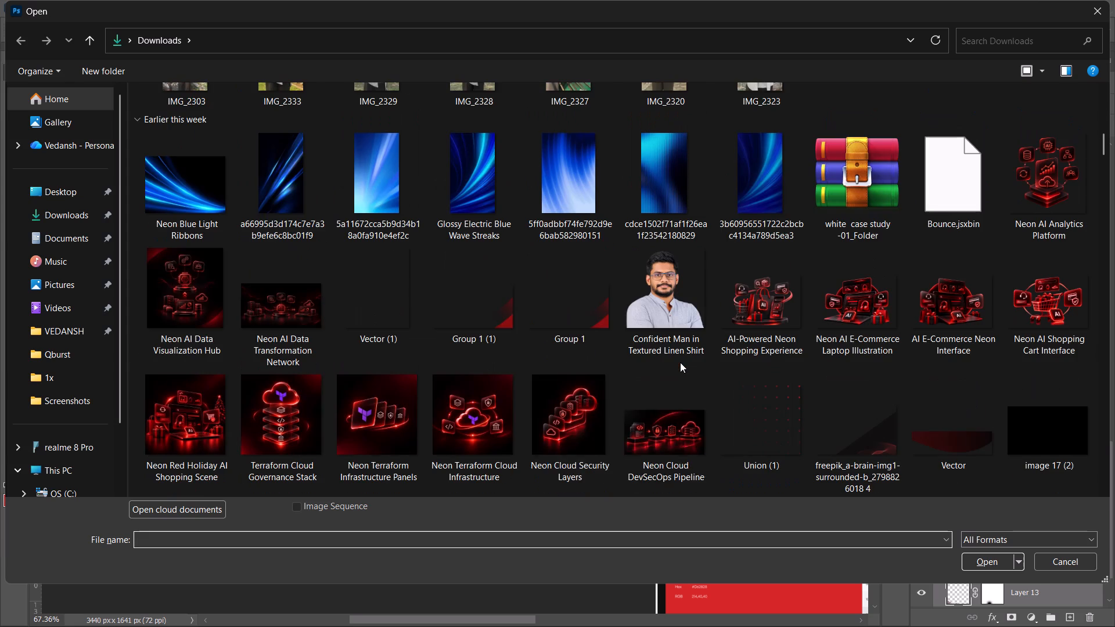
pyautogui.doubleClick(509, 299)
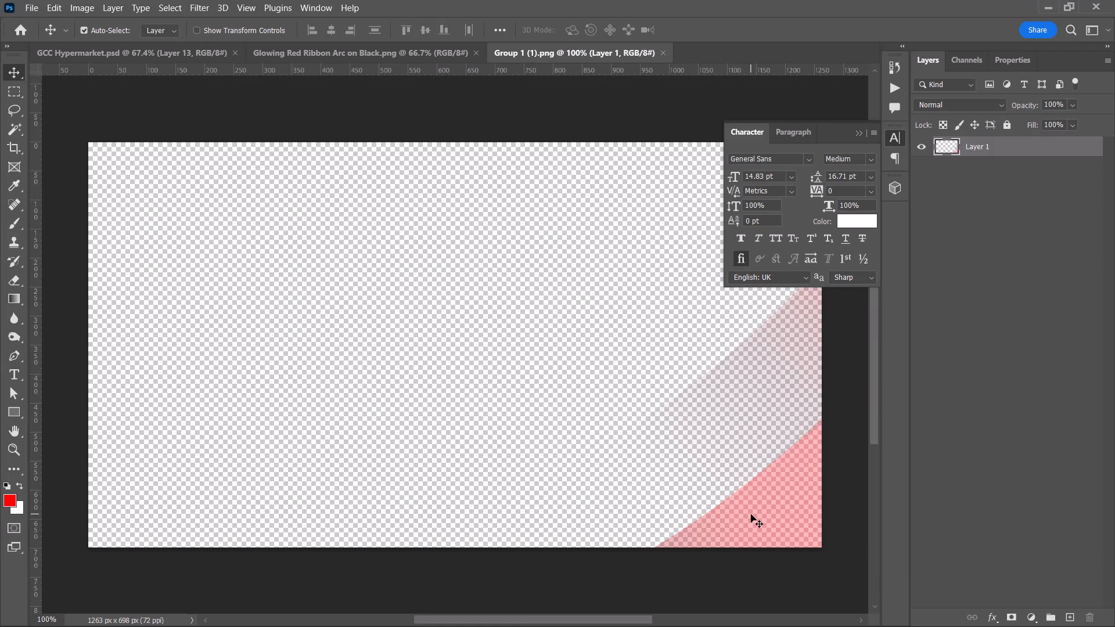
pyautogui.moveTo(751, 514); pyautogui.dragTo(136, 416)
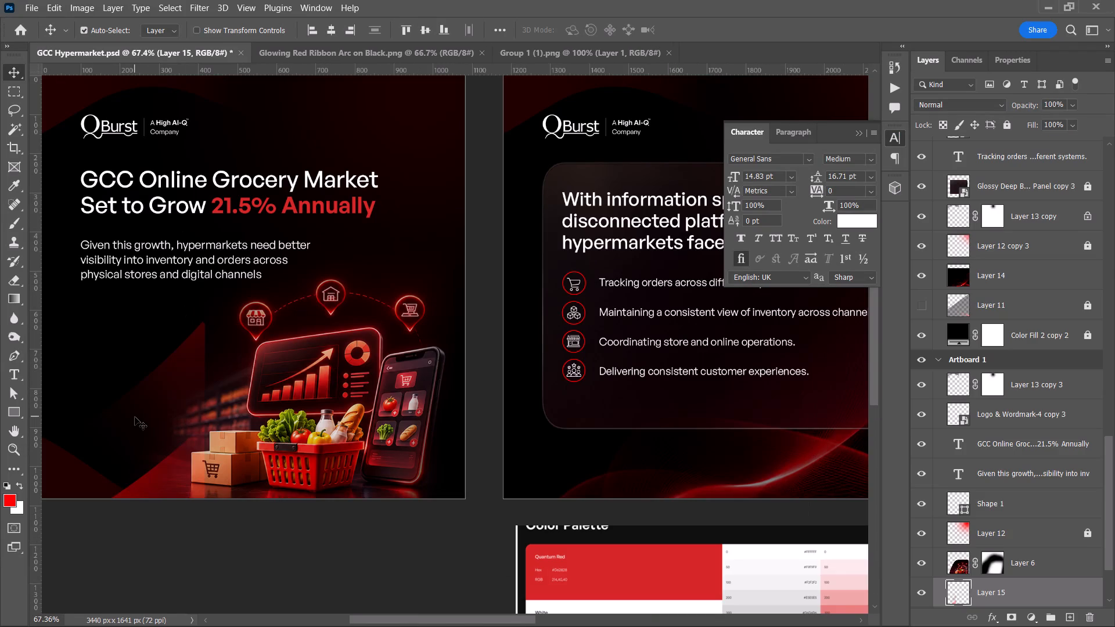
# Flip the red curved shape horizontally and shift it toward Artboard 1's lower-left corner.
pyautogui.hotkey('ctrl', 't')
pyautogui.rightClick(166, 445)
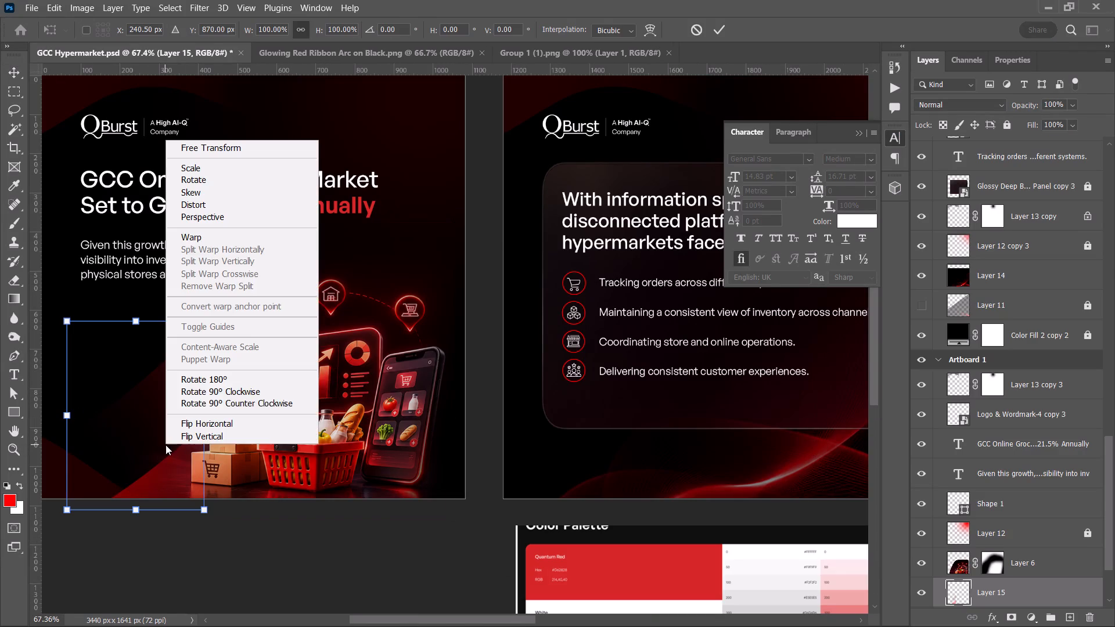
pyautogui.click(223, 421)
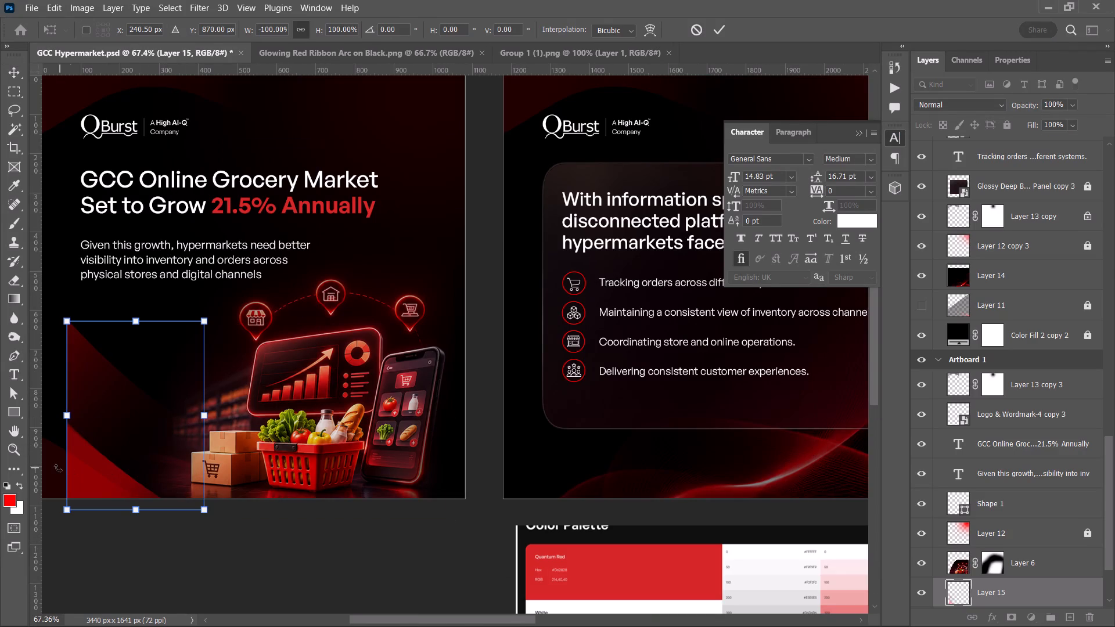
pyautogui.click(48, 467)
pyautogui.click(717, 24)
# Delete the old dark red Layer 13 shape from Artboard 1's lower-left corner.
pyautogui.press('space')
pyautogui.moveTo(282, 376); pyautogui.dragTo(507, 374)
pyautogui.click(275, 456)
pyautogui.press('BackSpace')
# Scale the new red curved shape to about 64% and fit it into Artboard 1's lower-left corner.
pyautogui.moveTo(324, 473); pyautogui.dragTo(292, 479)
pyautogui.hotkey('ctrl', 't')
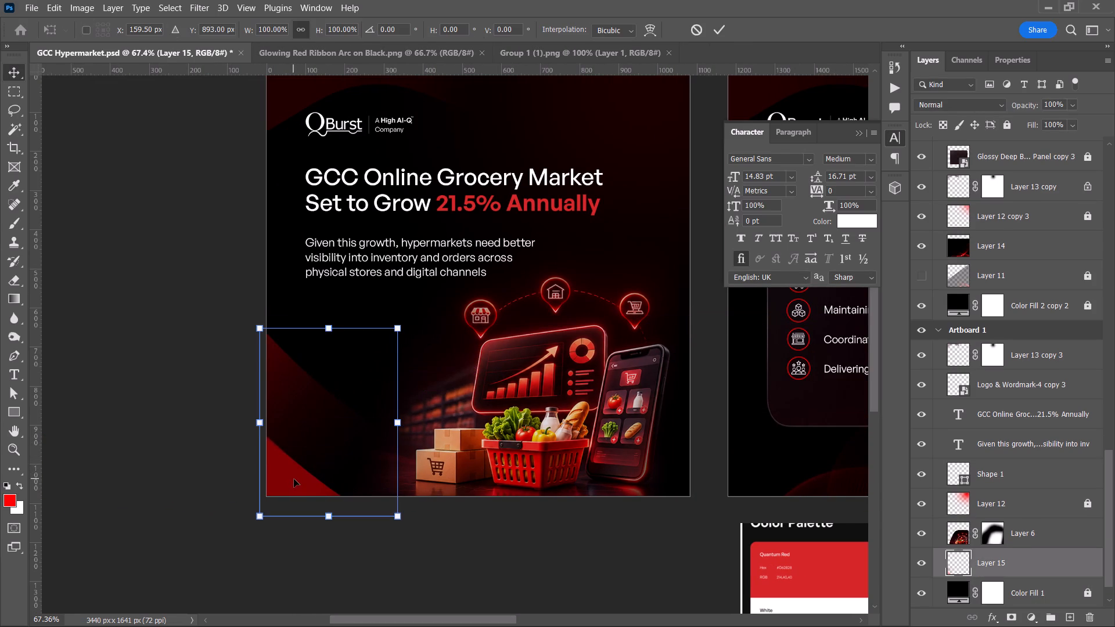
pyautogui.moveTo(397, 330); pyautogui.dragTo(347, 399)
pyautogui.moveTo(321, 441); pyautogui.dragTo(330, 430)
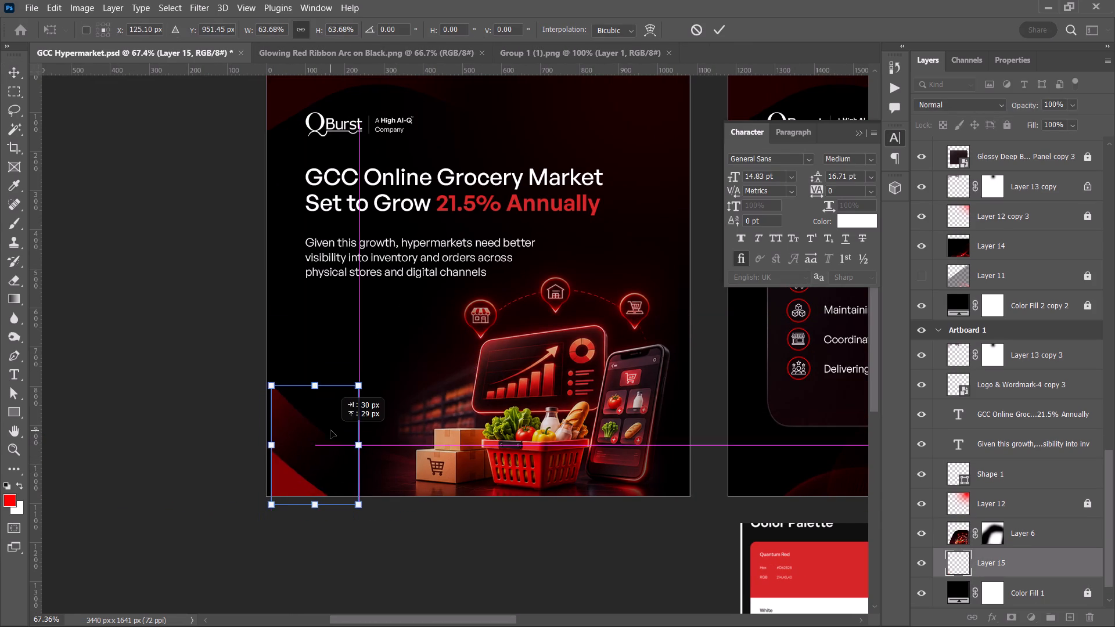
pyautogui.moveTo(330, 430); pyautogui.dragTo(328, 424)
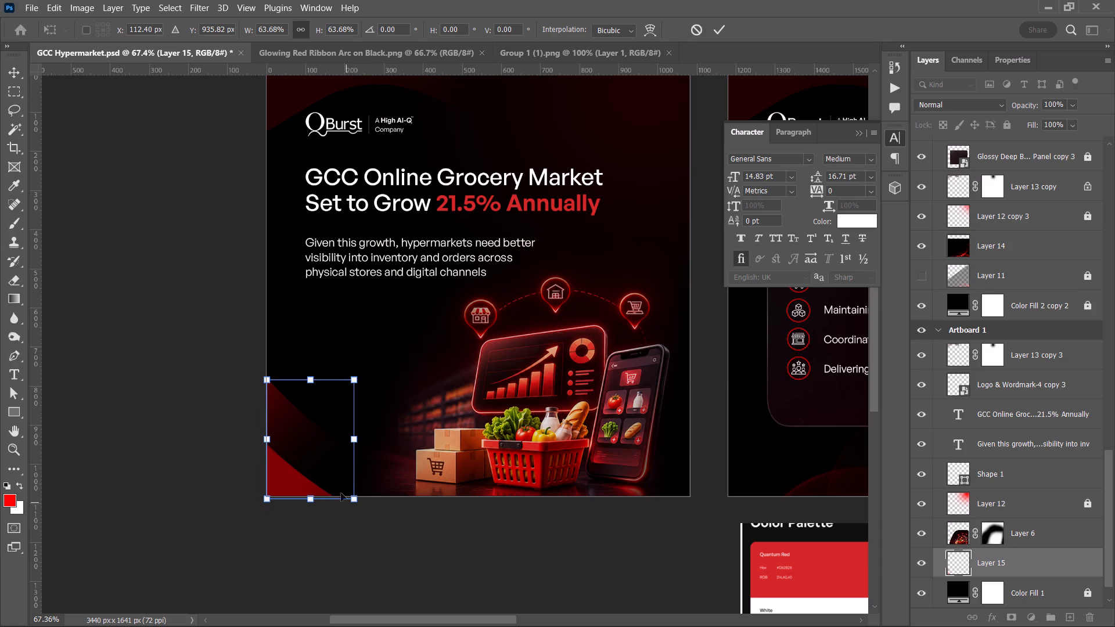
pyautogui.click(326, 463)
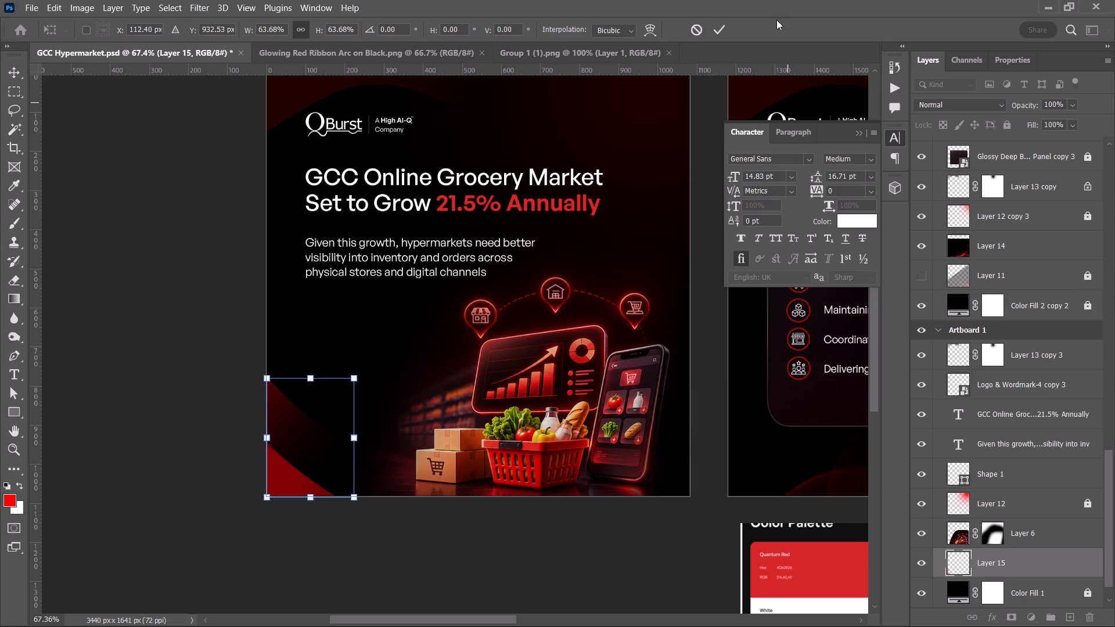
pyautogui.click(718, 24)
# Shift the grocery illustration slightly to the right in Artboard 1 and deselect it.
pyautogui.press('space')
pyautogui.press('space')
pyautogui.press('space')
pyautogui.press('space')
pyautogui.press('space')
pyautogui.press('space')
pyautogui.press('space')
pyautogui.press('space')
pyautogui.moveTo(711, 355); pyautogui.dragTo(562, 417)
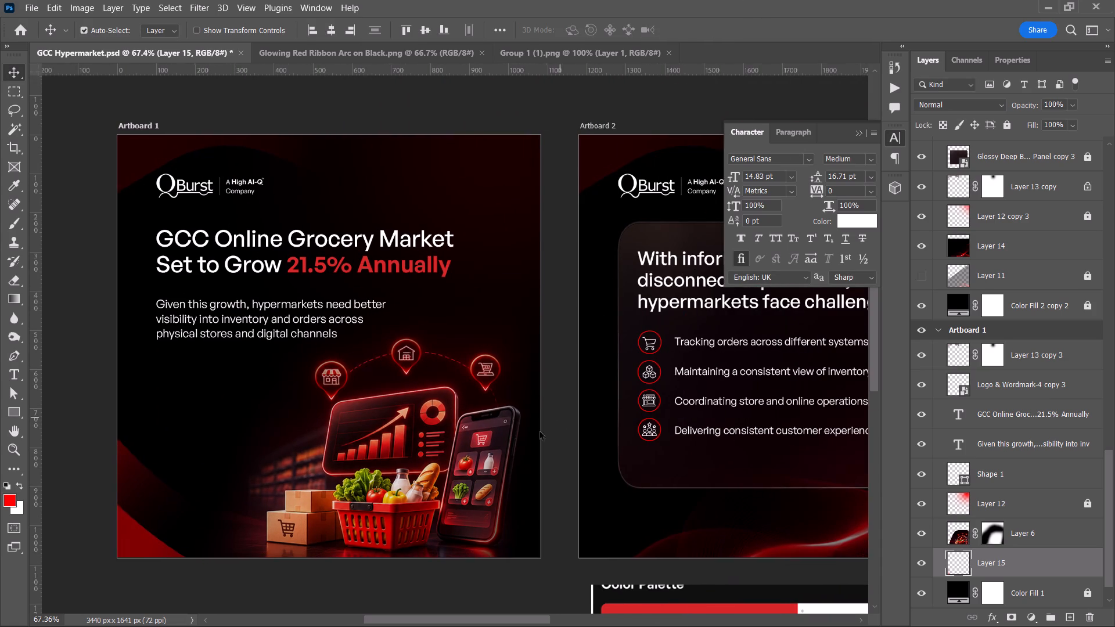
pyautogui.moveTo(448, 461); pyautogui.dragTo(458, 461)
pyautogui.click(576, 492)
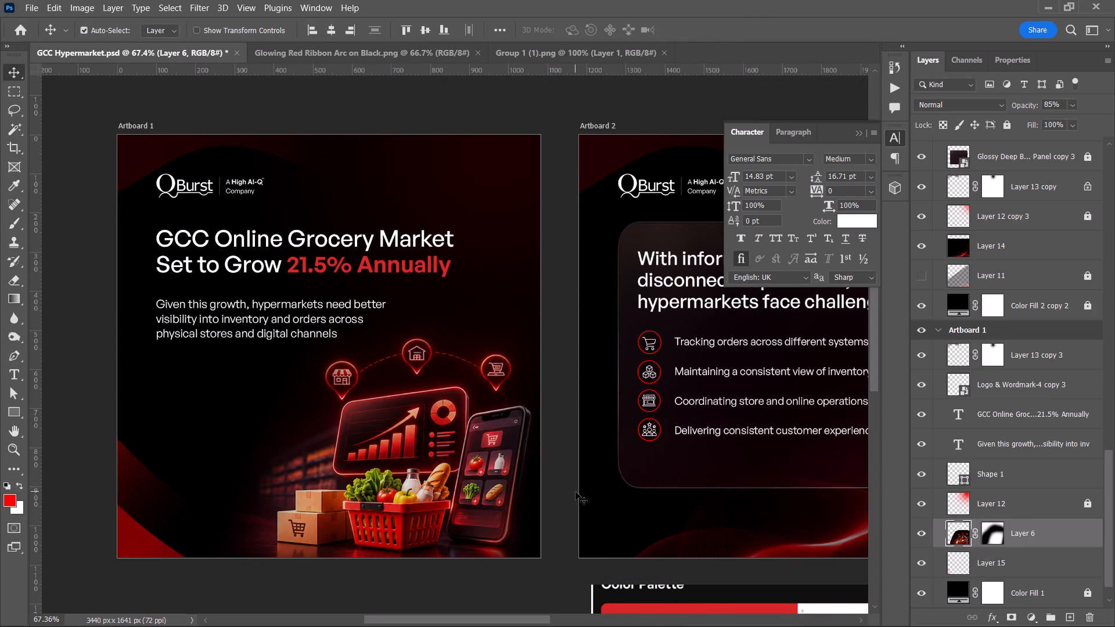
# Unlock Artboard 1's red glow on Layer 12, set its opacity to 23%, and deselect it.
pyautogui.click(510, 171)
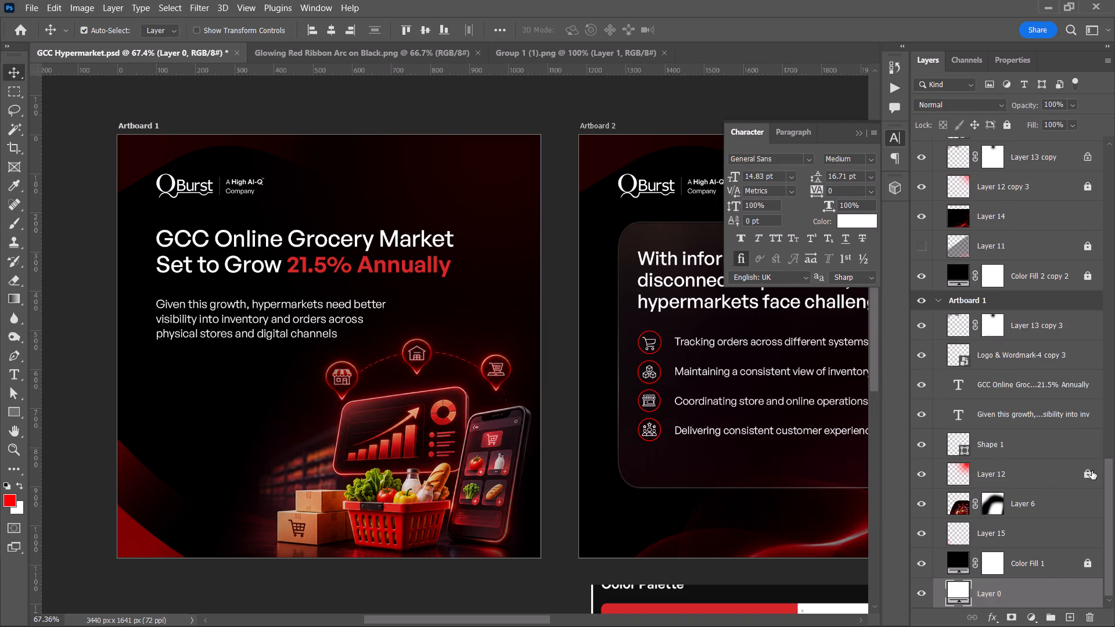
pyautogui.click(1062, 474)
pyautogui.click(1082, 474)
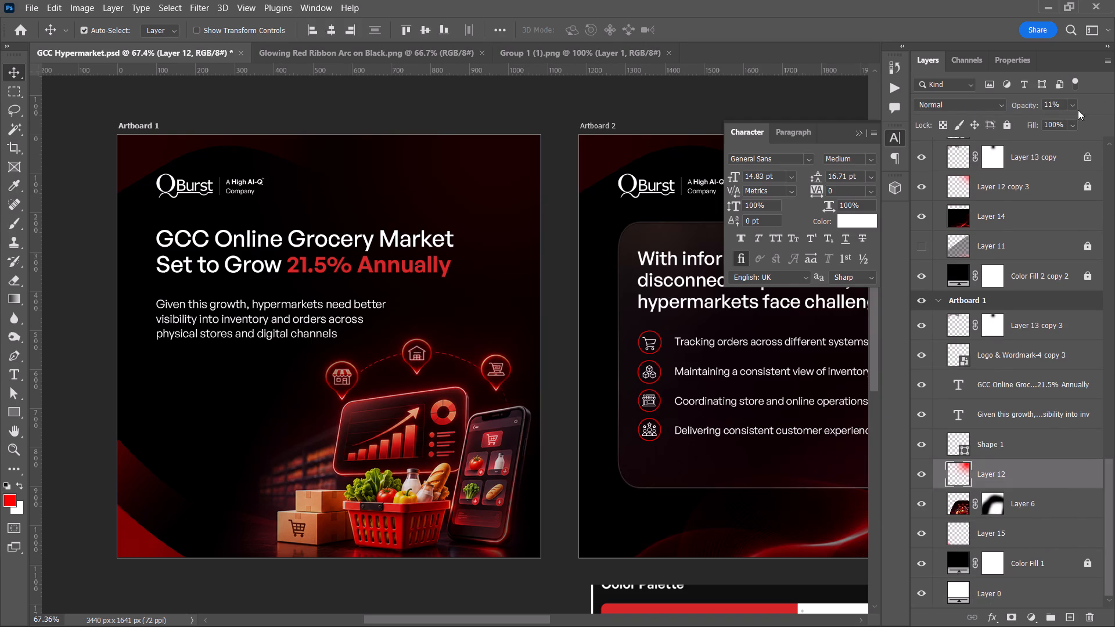
pyautogui.click(1060, 111)
pyautogui.click(1059, 103)
pyautogui.scroll(14, 1059, 103)
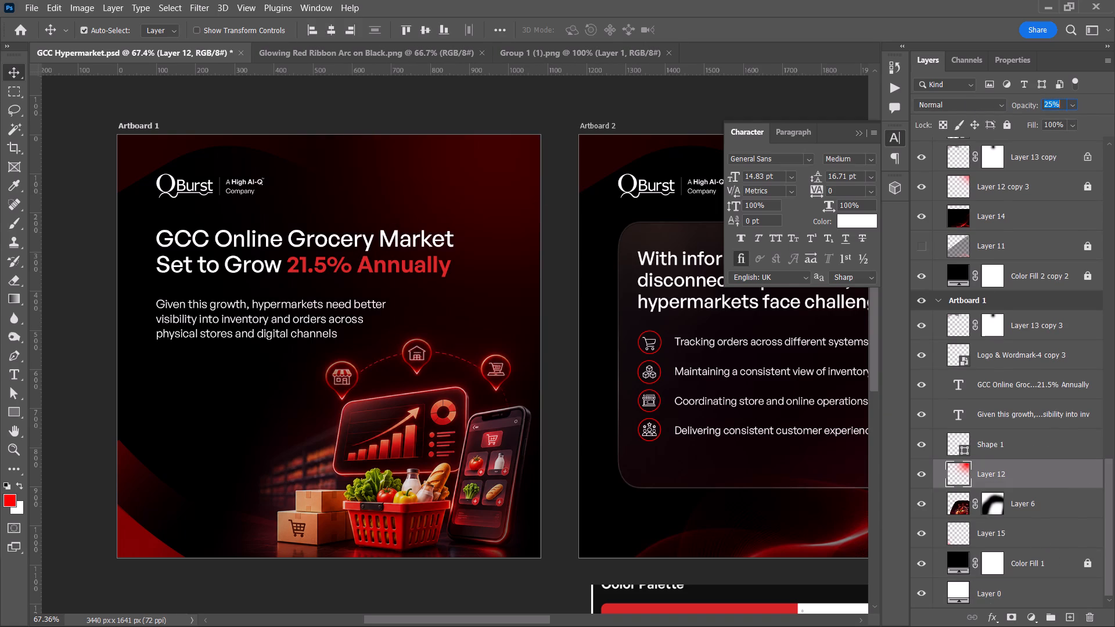
pyautogui.scroll(-2, 1059, 103)
pyautogui.click(476, 111)
# Duplicate the dark red curved shape, Layer 13 copy 3, in Artboard 1's upper-left corner.
pyautogui.click(157, 148)
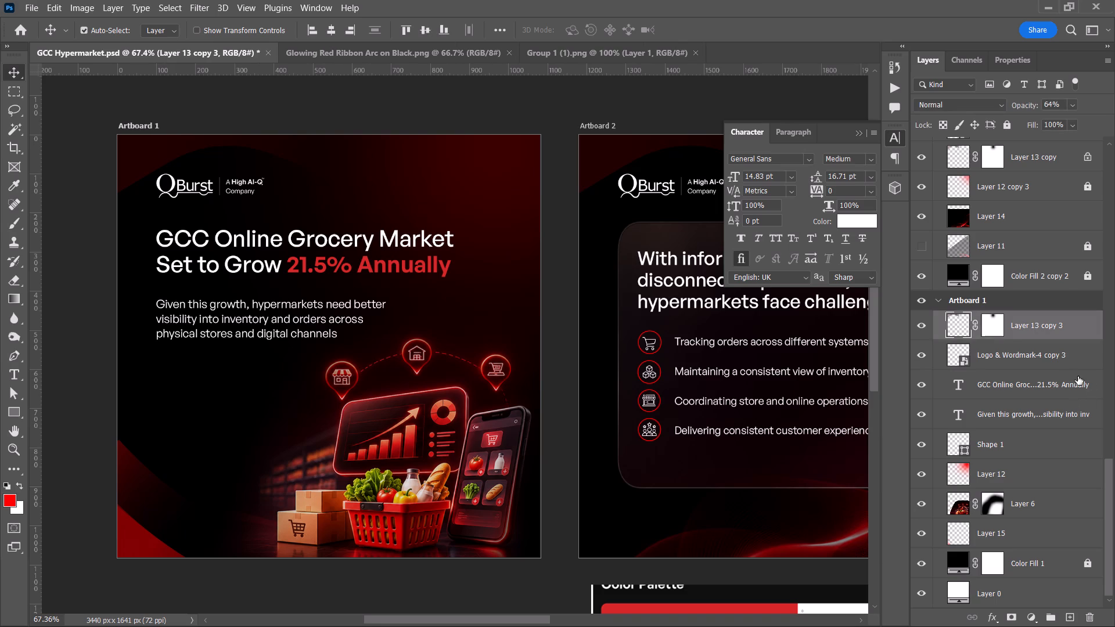
pyautogui.click(921, 323)
pyautogui.click(921, 323)
pyautogui.hotkey('ctrl', 'j')
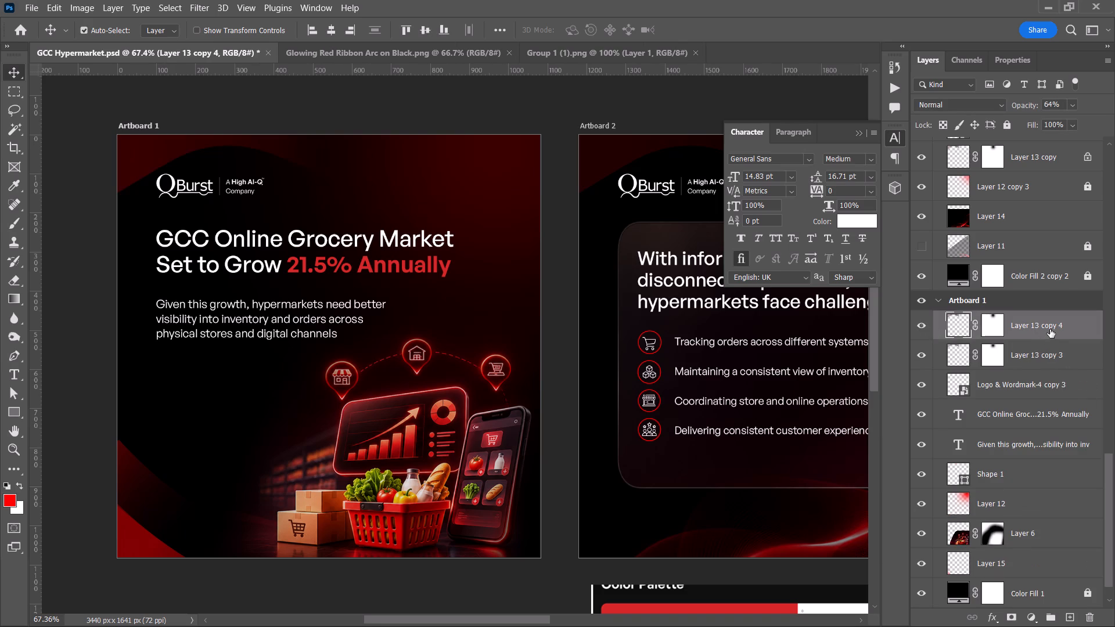
pyautogui.press('space')
pyautogui.press('space')
pyautogui.press('space')
pyautogui.press('space')
pyautogui.press('space')
pyautogui.press('space')
pyautogui.press('space')
pyautogui.press('space')
pyautogui.press('space')
pyautogui.moveTo(664, 324); pyautogui.dragTo(594, 337)
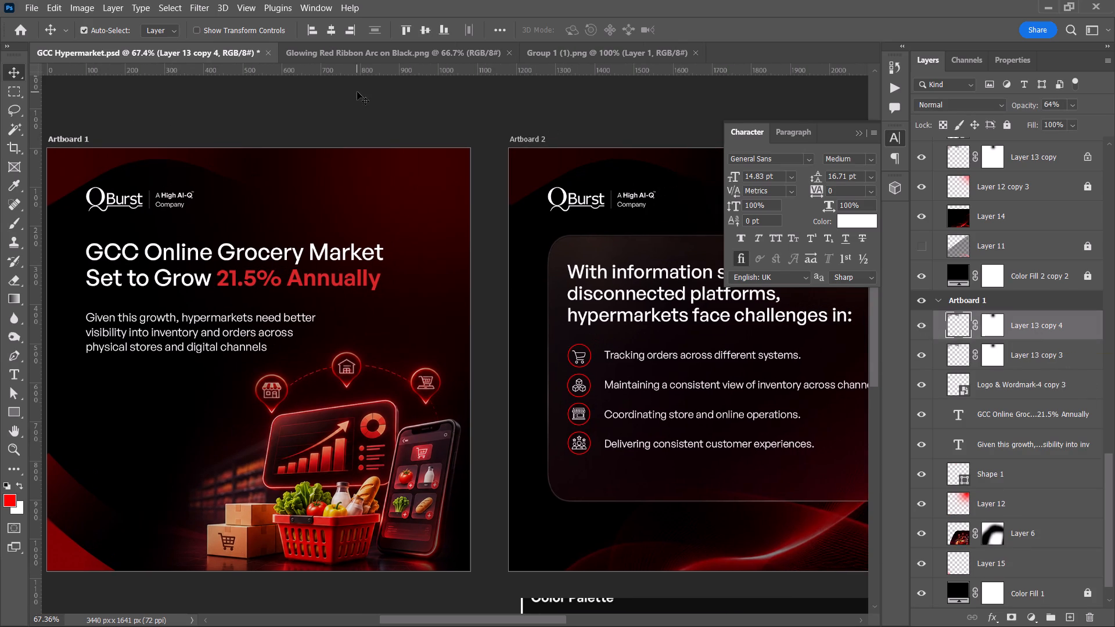
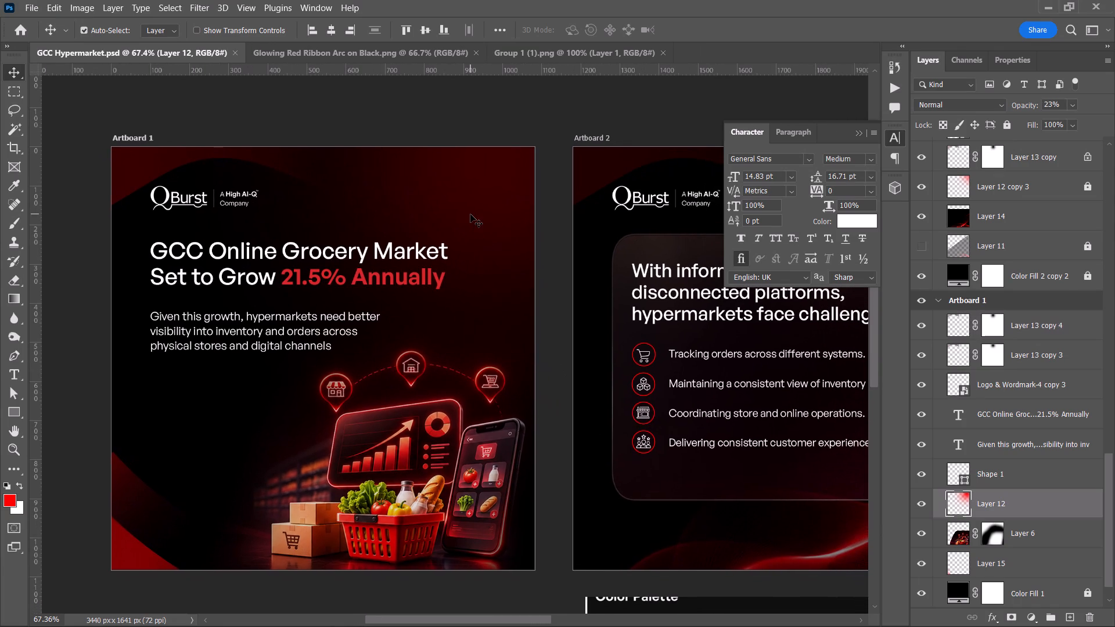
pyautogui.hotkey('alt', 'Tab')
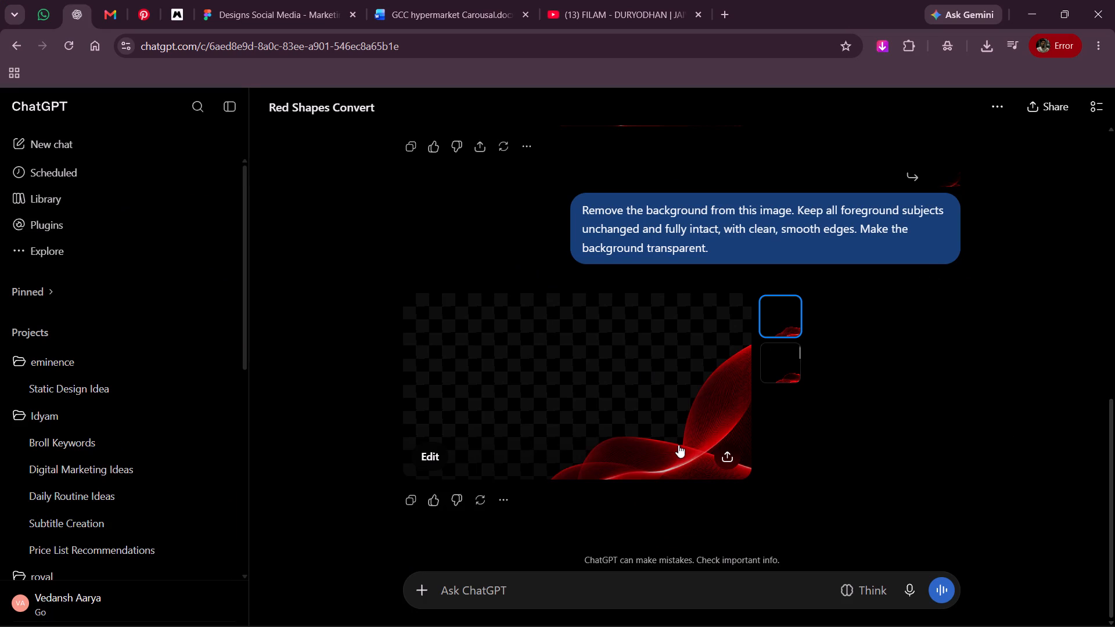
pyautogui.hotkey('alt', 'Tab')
# Set the opacity of Artboard 2's glowing red wave background, Layer 14, to 40%.
pyautogui.press('space')
pyautogui.moveTo(661, 519); pyautogui.dragTo(448, 437)
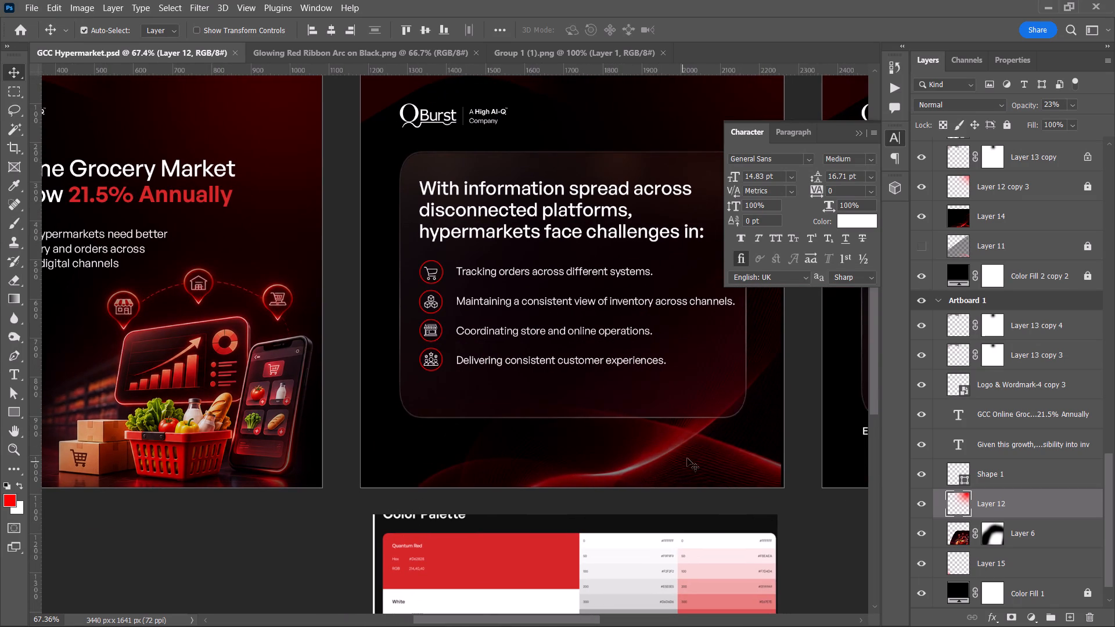
pyautogui.keyDown('alt'); pyautogui.scroll(-2, 649, 466); pyautogui.keyUp('alt')
pyautogui.press('space')
pyautogui.press('space')
pyautogui.press('space')
pyautogui.press('space')
pyautogui.press('space')
pyautogui.press('space')
pyautogui.press('space')
pyautogui.press('space')
pyautogui.press('space')
pyautogui.press('space')
pyautogui.press('space')
pyautogui.moveTo(638, 469); pyautogui.dragTo(527, 481)
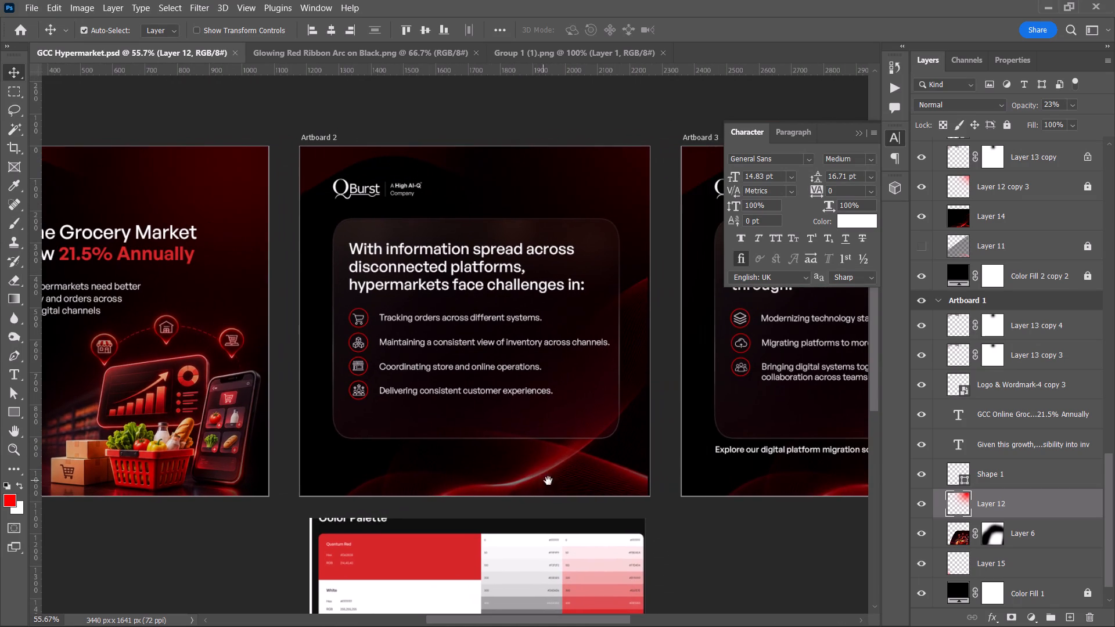
pyautogui.click(556, 469)
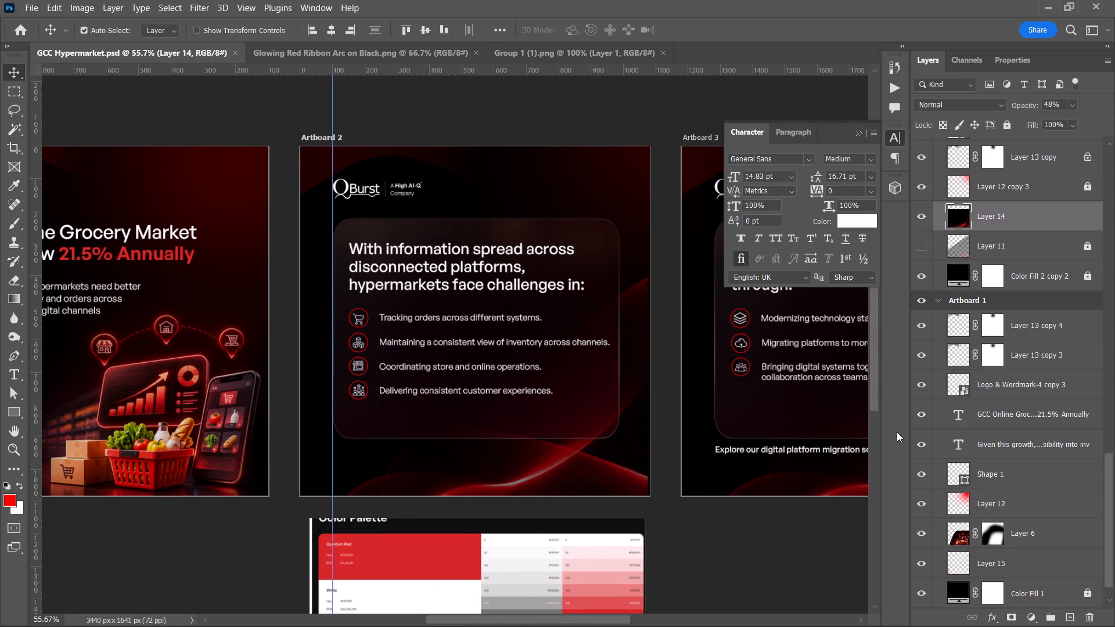
pyautogui.click(1049, 103)
pyautogui.scroll(-8, 1049, 103)
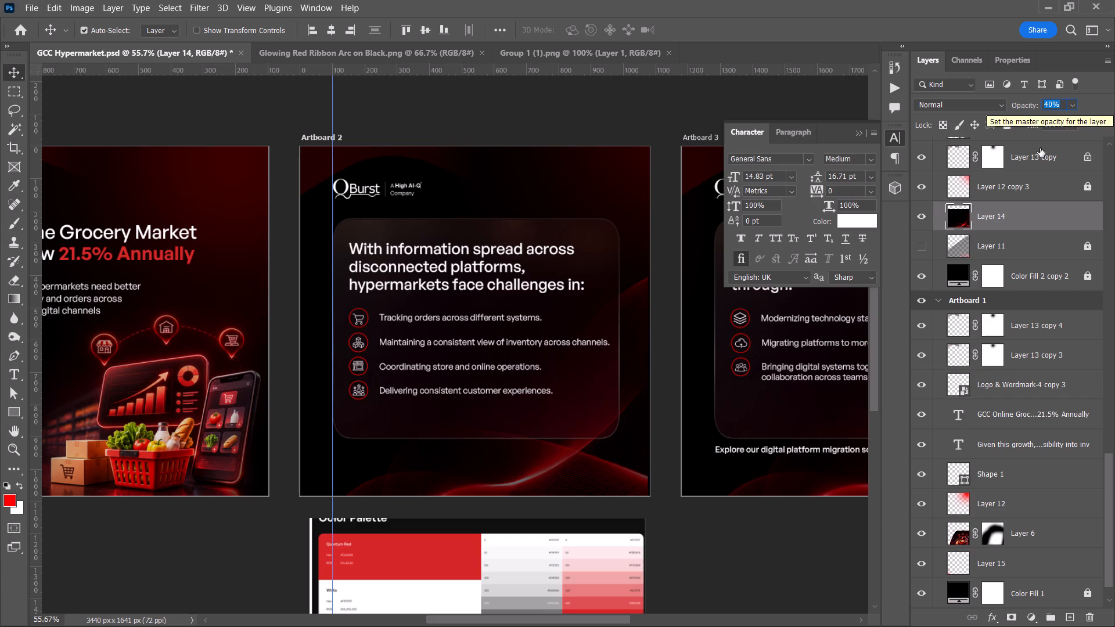
# Try to set the opacity of Artboard 3's glowing red wave background, Layer 14 copy, to 40%.
pyautogui.press('space')
pyautogui.press('space')
pyautogui.press('space')
pyautogui.press('space')
pyautogui.press('space')
pyautogui.press('space')
pyautogui.press('space')
pyautogui.press('space')
pyautogui.press('space')
pyautogui.press('space')
pyautogui.press('space')
pyautogui.press('space')
pyautogui.press('space')
pyautogui.press('space')
pyautogui.moveTo(693, 406); pyautogui.dragTo(526, 420)
pyautogui.keyDown('alt'); pyautogui.scroll(-1, 522, 422); pyautogui.keyUp('alt')
pyautogui.click(733, 479)
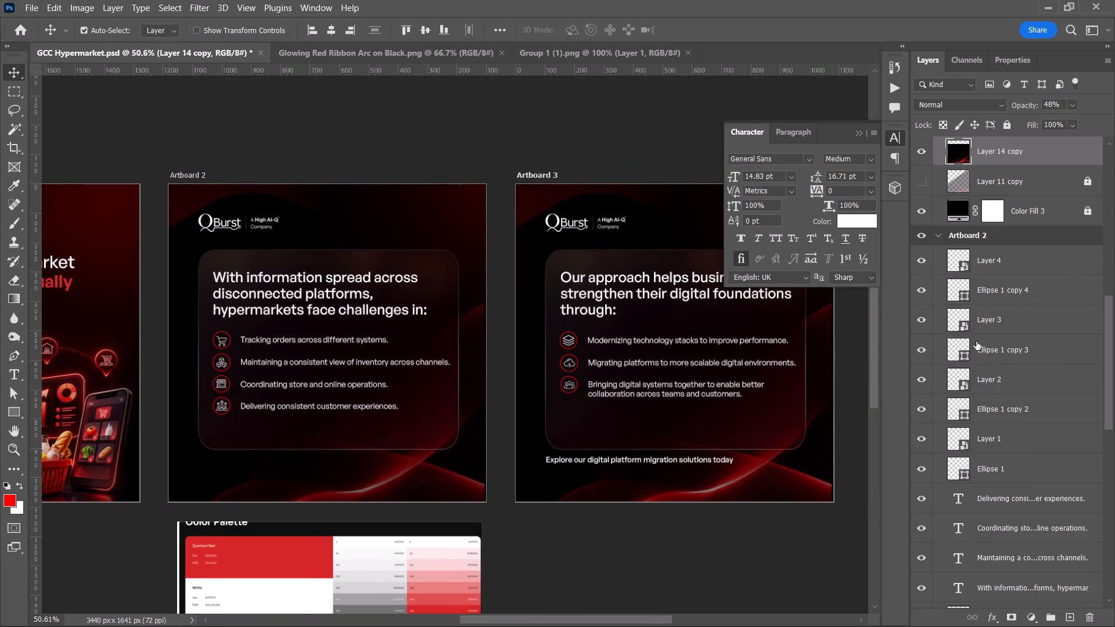
pyautogui.doubleClick(1062, 102)
pyautogui.press('Left')
pyautogui.press('Insert')
pyautogui.press('Return')
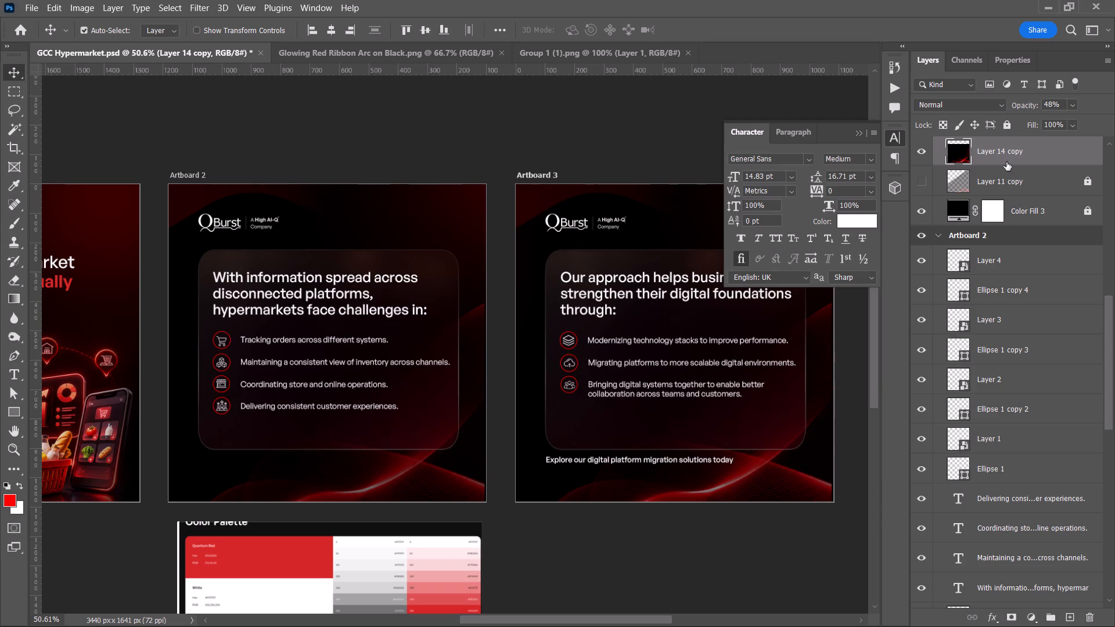
# Set the opacity of Artboard 3's glowing red wave background, Layer 14 copy, to 40% and deselect it.
pyautogui.click(996, 146)
pyautogui.doubleClick(1049, 101)
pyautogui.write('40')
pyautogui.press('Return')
pyautogui.click(744, 487)
pyautogui.click(774, 575)
pyautogui.click(736, 464)
pyautogui.click(769, 550)
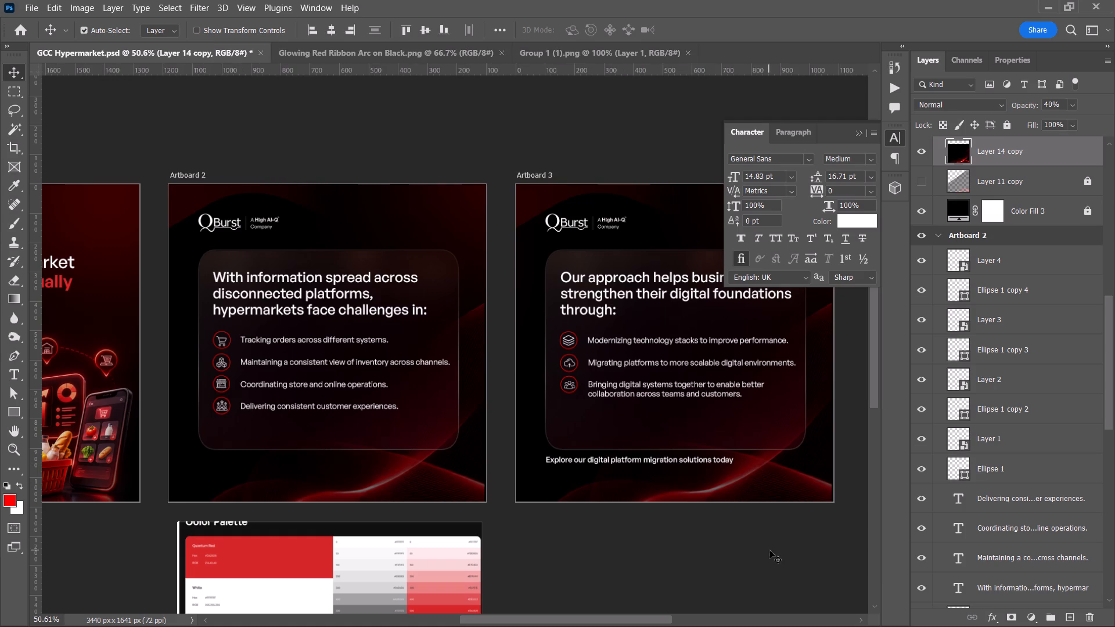
# Save the GCC Hypermarket document while checking the three carousel artboards side by side.
pyautogui.keyDown('alt'); pyautogui.scroll(-2, 758, 567); pyautogui.keyUp('alt')
pyautogui.hotkey('ctrl', 's')
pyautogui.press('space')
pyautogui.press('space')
pyautogui.moveTo(686, 576); pyautogui.dragTo(729, 583)
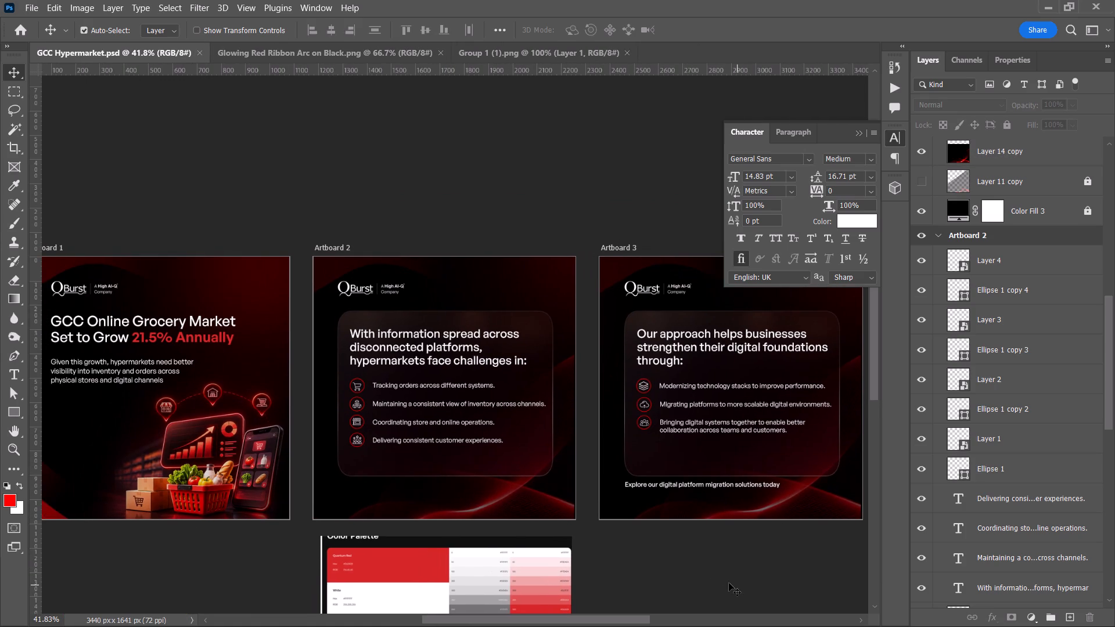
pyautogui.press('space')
pyautogui.moveTo(713, 583); pyautogui.dragTo(739, 585)
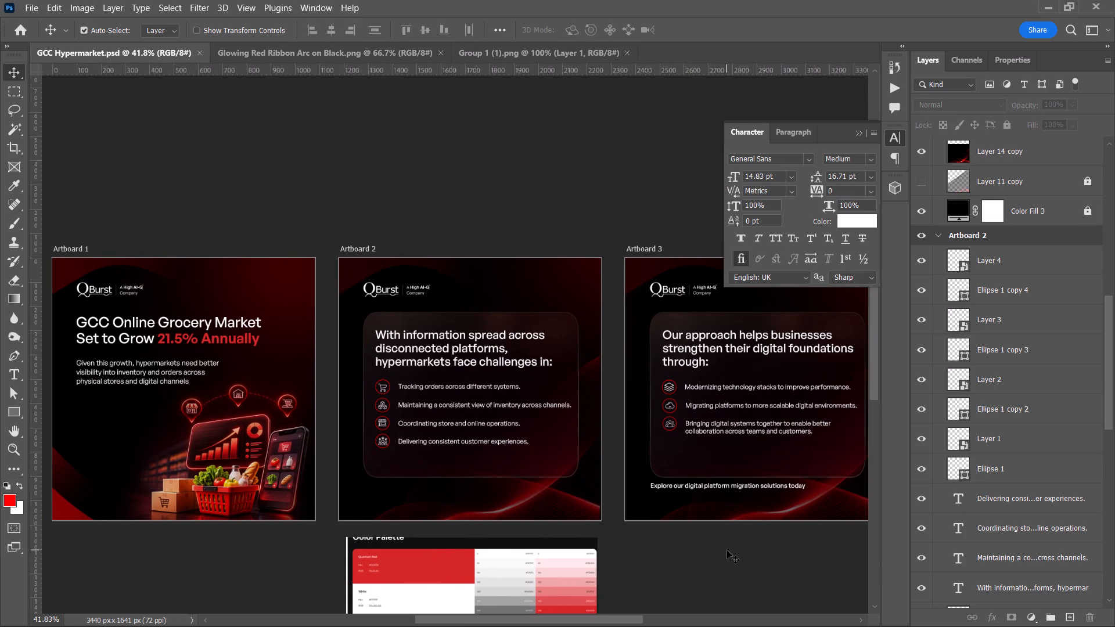
pyautogui.hotkey('ctrl', 's')
pyautogui.click(713, 549)
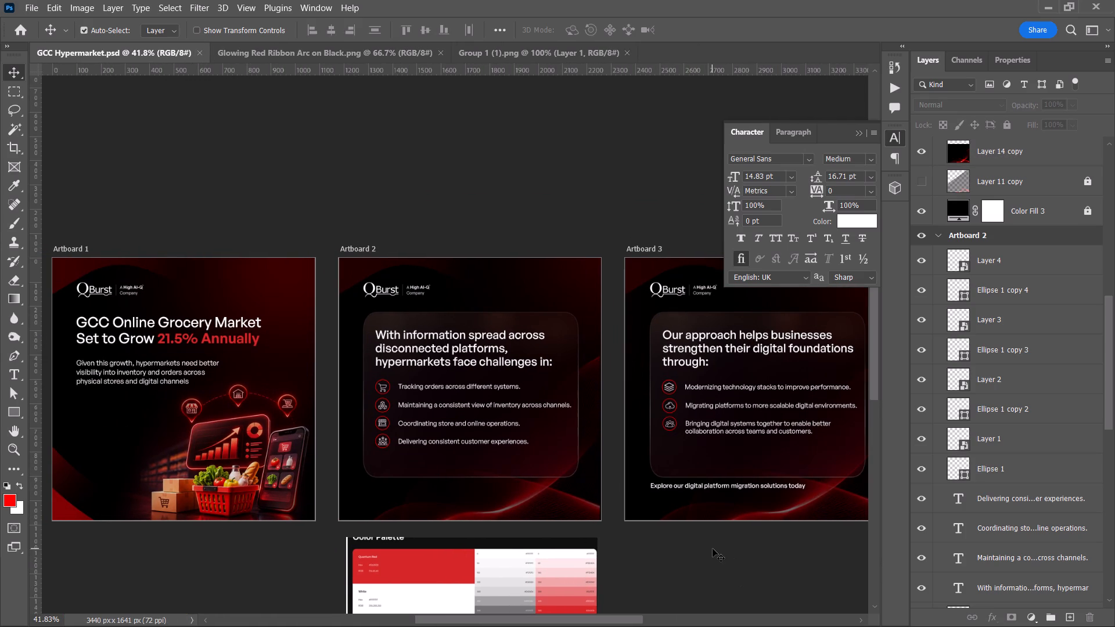
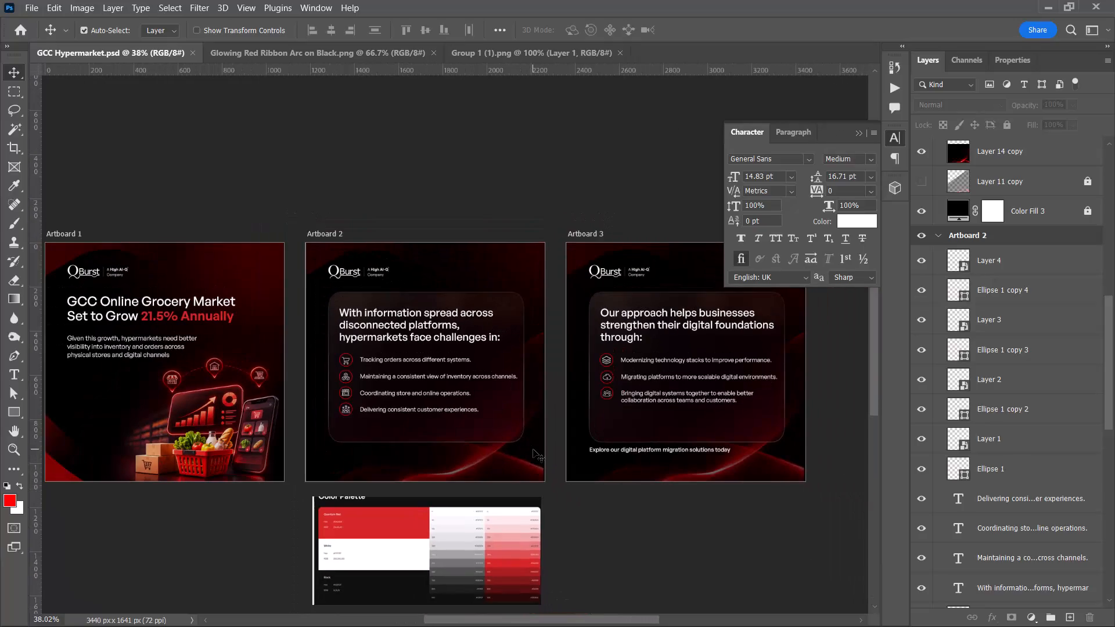
# Review the three artboards side by side and collapse the floating Character settings covering Artboard 3.
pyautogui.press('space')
pyautogui.moveTo(534, 450); pyautogui.dragTo(556, 460)
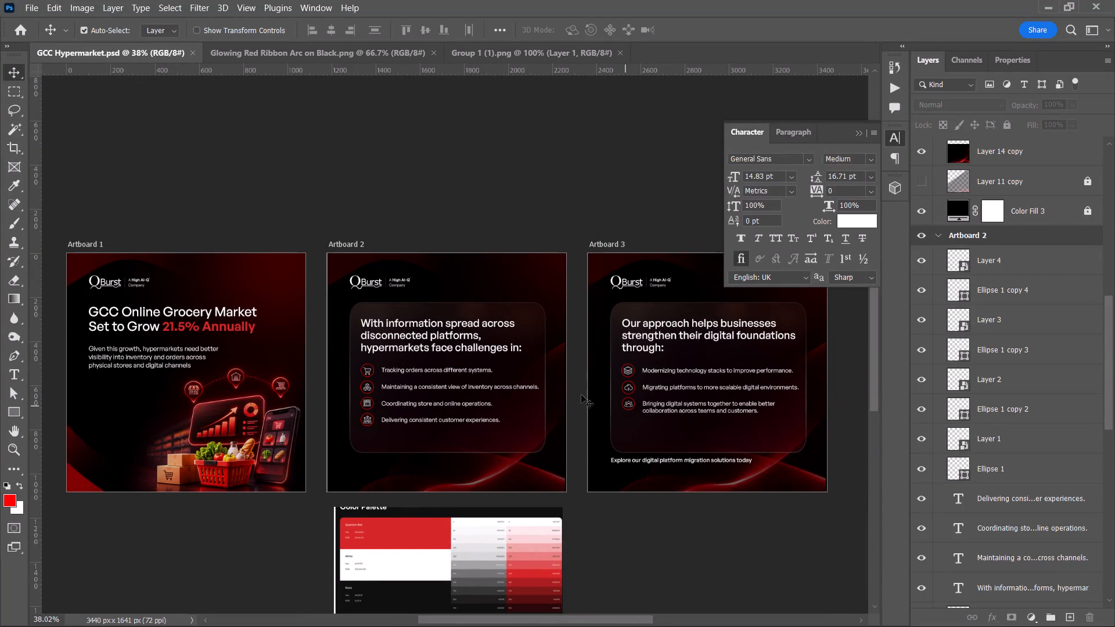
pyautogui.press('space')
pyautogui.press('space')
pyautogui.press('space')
pyautogui.moveTo(548, 373); pyautogui.dragTo(498, 363)
pyautogui.click(205, 274)
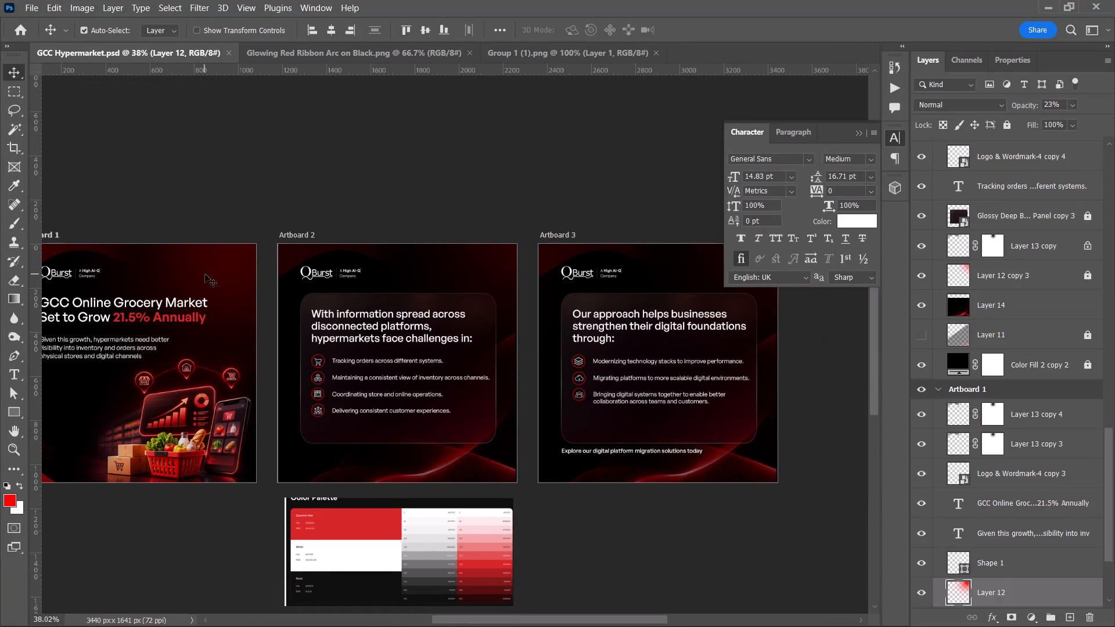
pyautogui.click(861, 133)
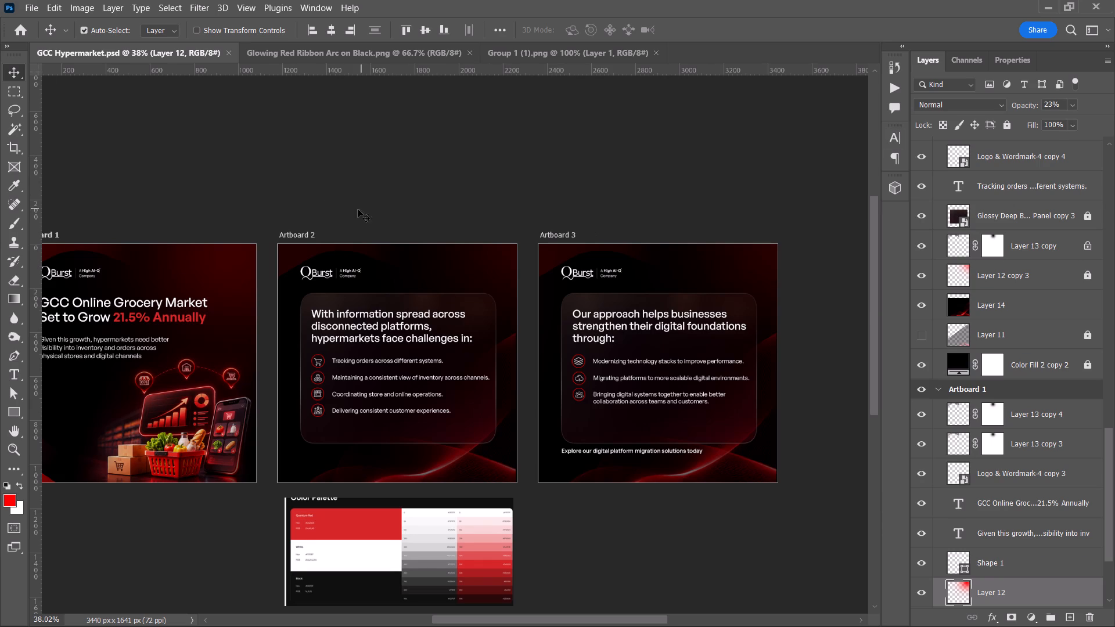
# Unlock Artboard 2's red corner glow layer, Layer 12 copy 3.
pyautogui.press('space')
pyautogui.moveTo(357, 203); pyautogui.dragTo(379, 204)
pyautogui.press('space')
pyautogui.press('space')
pyautogui.click(407, 196)
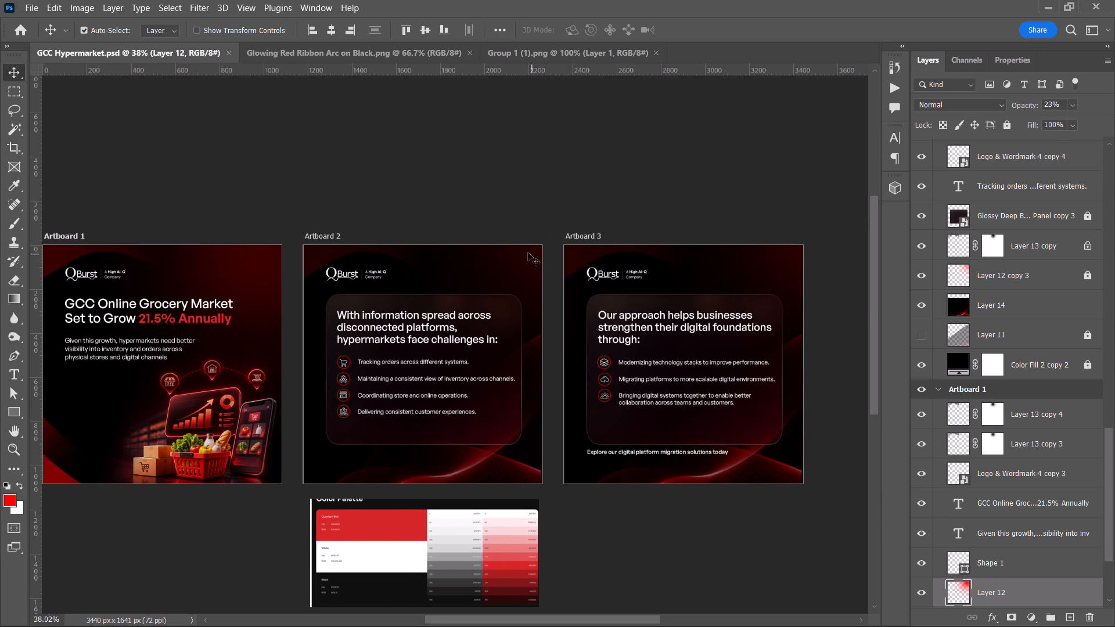
pyautogui.click(527, 253)
pyautogui.scroll(-9, 1027, 430)
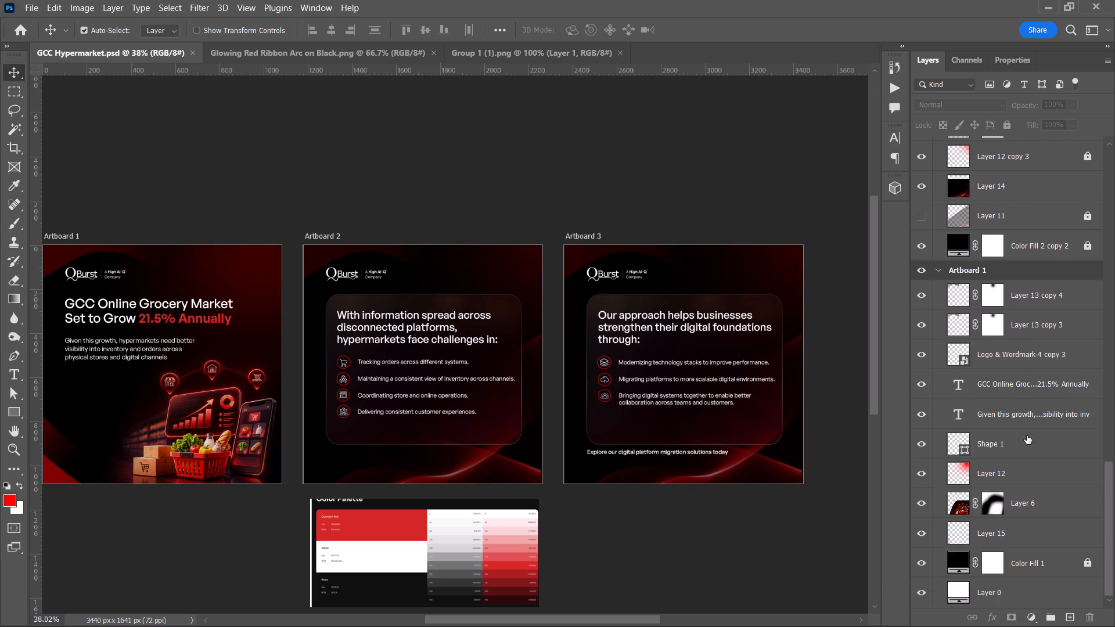
pyautogui.scroll(-1, 1027, 435)
pyautogui.scroll(6, 1049, 503)
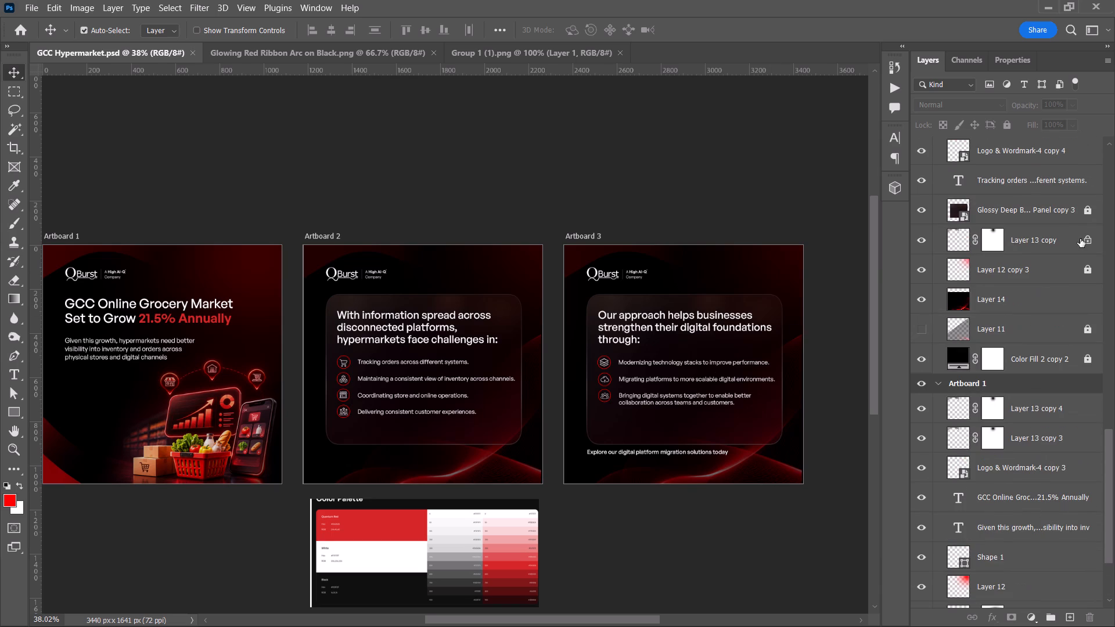
pyautogui.click(1090, 275)
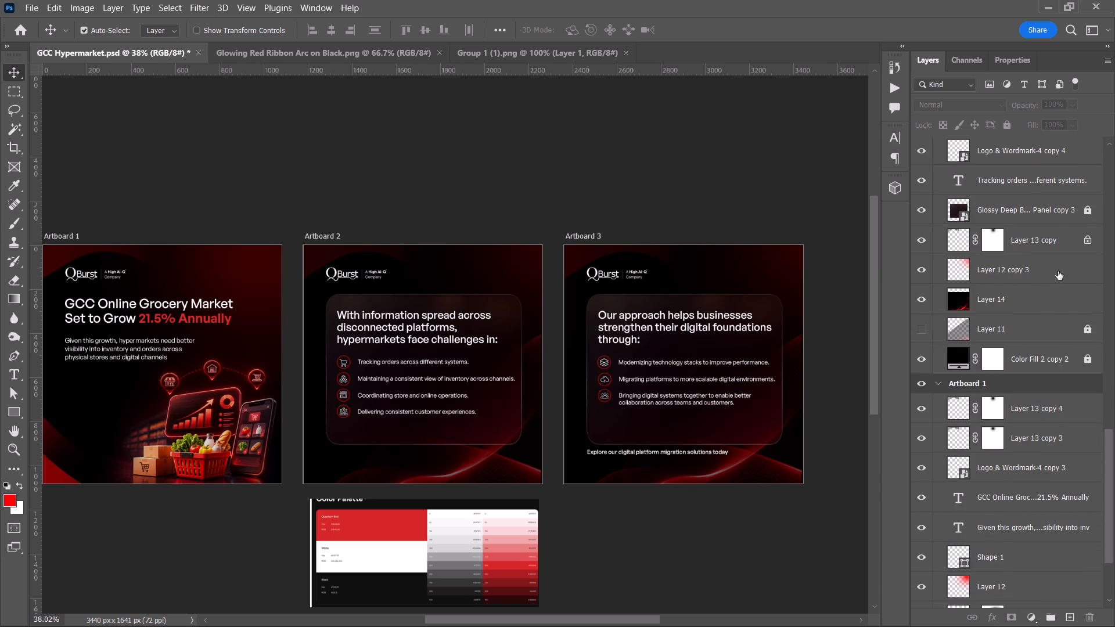
# Set the opacity of Artboard 2's red corner glow, Layer 12 copy 3, to 27%.
pyautogui.click(1057, 271)
pyautogui.click(1060, 102)
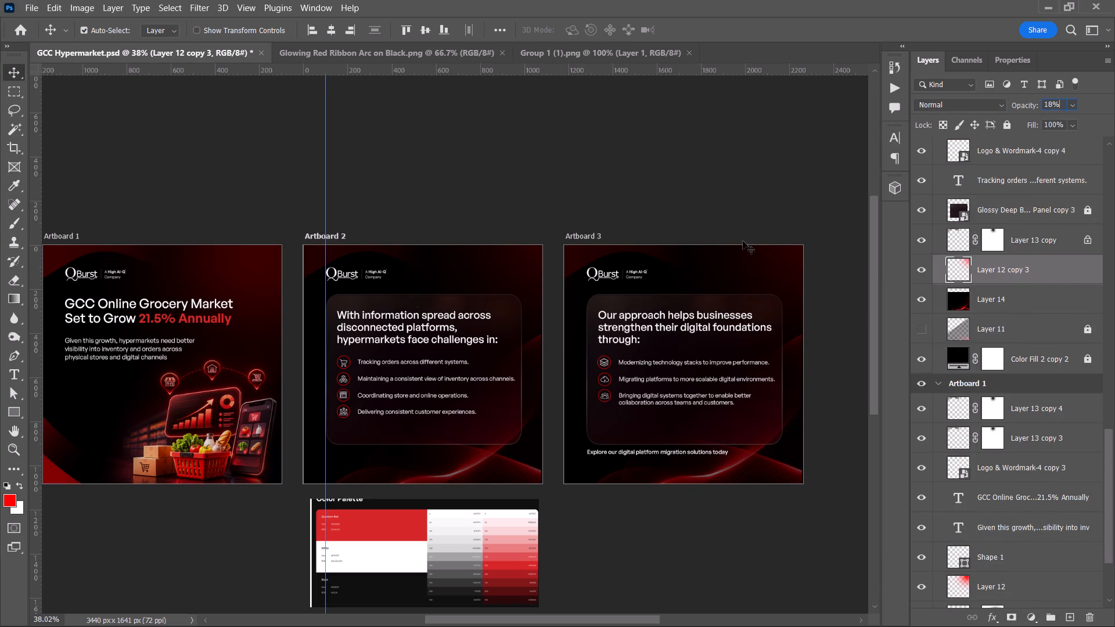
pyautogui.click(259, 265)
pyautogui.click(524, 264)
pyautogui.click(1049, 103)
pyautogui.scroll(9, 1049, 103)
pyautogui.click(685, 183)
pyautogui.click(529, 258)
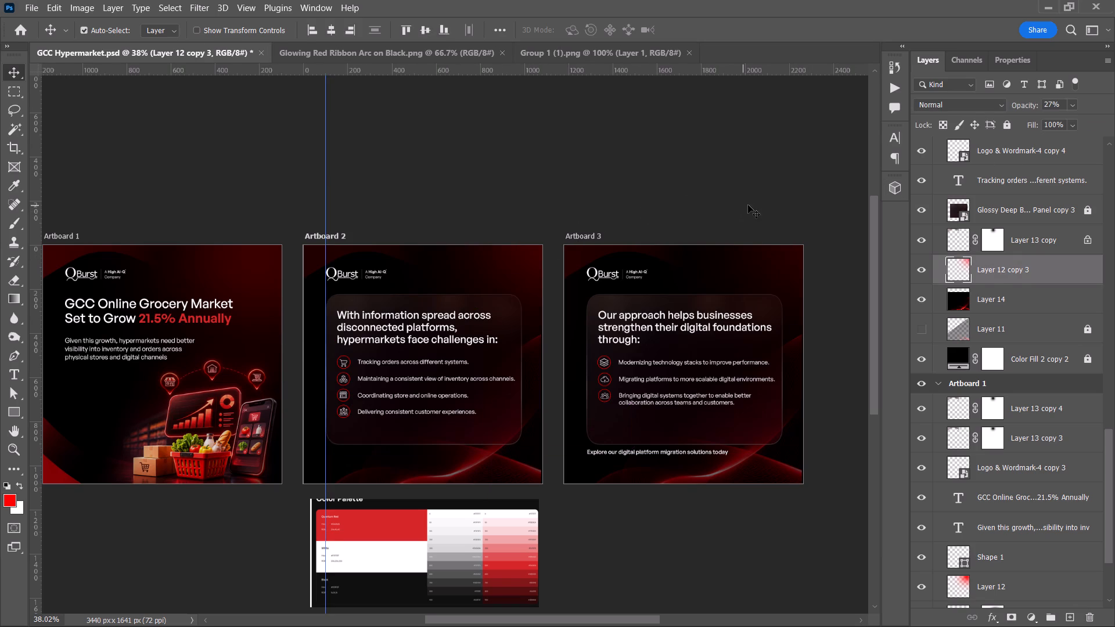
pyautogui.click(748, 205)
# Unlock Artboard 3's red corner glow layer, Layer 12 copy 3.
pyautogui.click(789, 260)
pyautogui.scroll(20, 1036, 238)
pyautogui.scroll(5, 1036, 238)
pyautogui.middleClick(1036, 238)
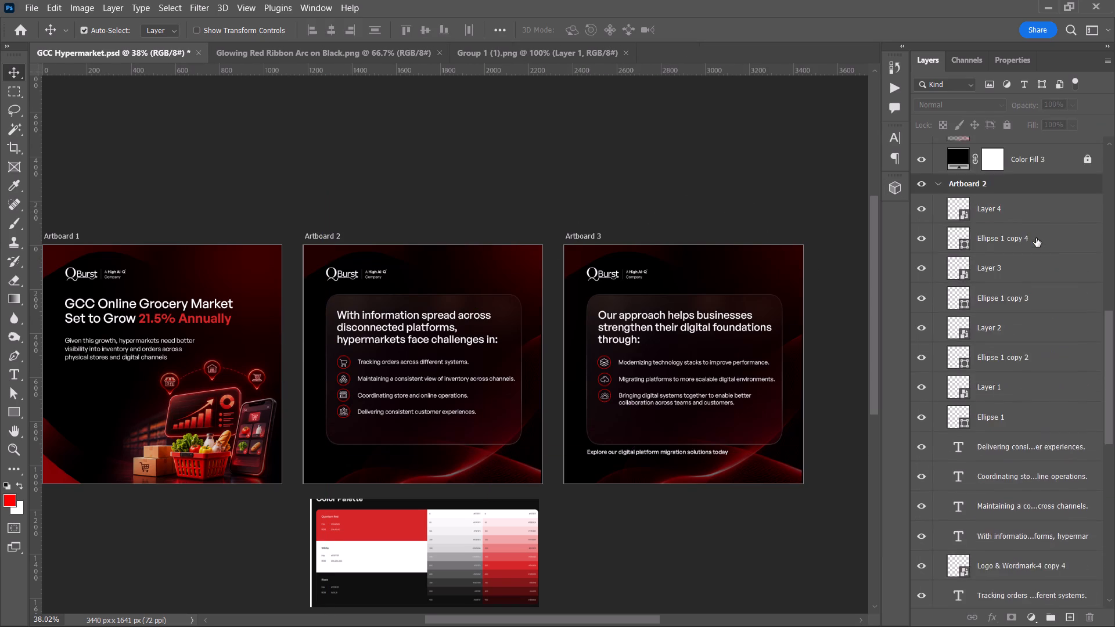
pyautogui.scroll(3, 1036, 238)
pyautogui.click(1087, 149)
# Set the opacity of Artboard 3's red corner glow, Layer 12 copy 3, to 26% and save the document.
pyautogui.click(1061, 157)
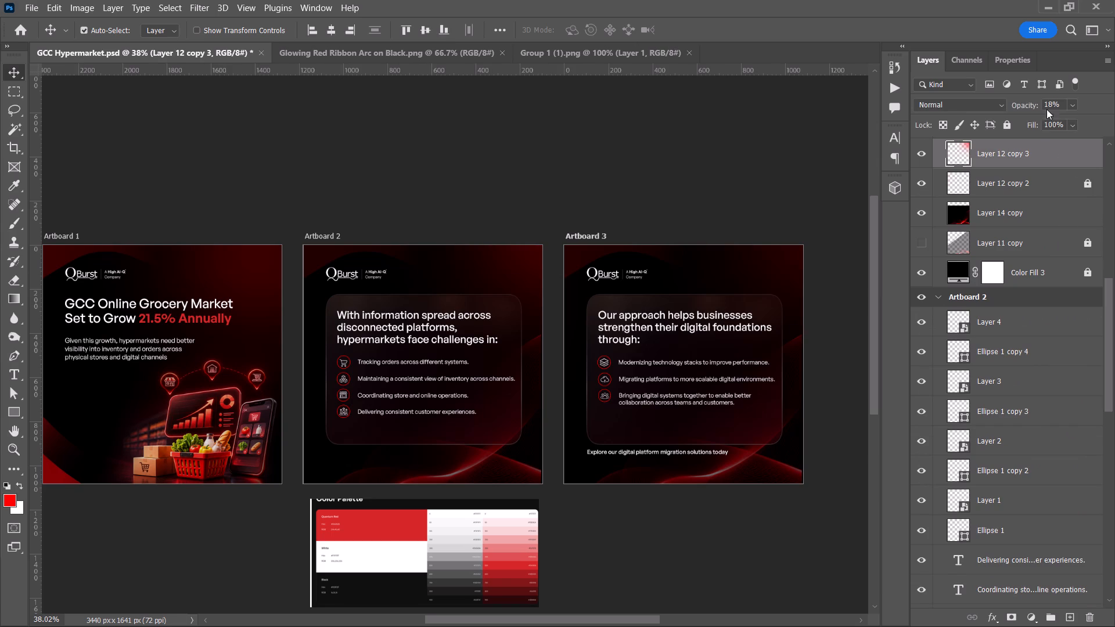
pyautogui.doubleClick(1053, 102)
pyautogui.scroll(6, 1053, 102)
pyautogui.click(767, 145)
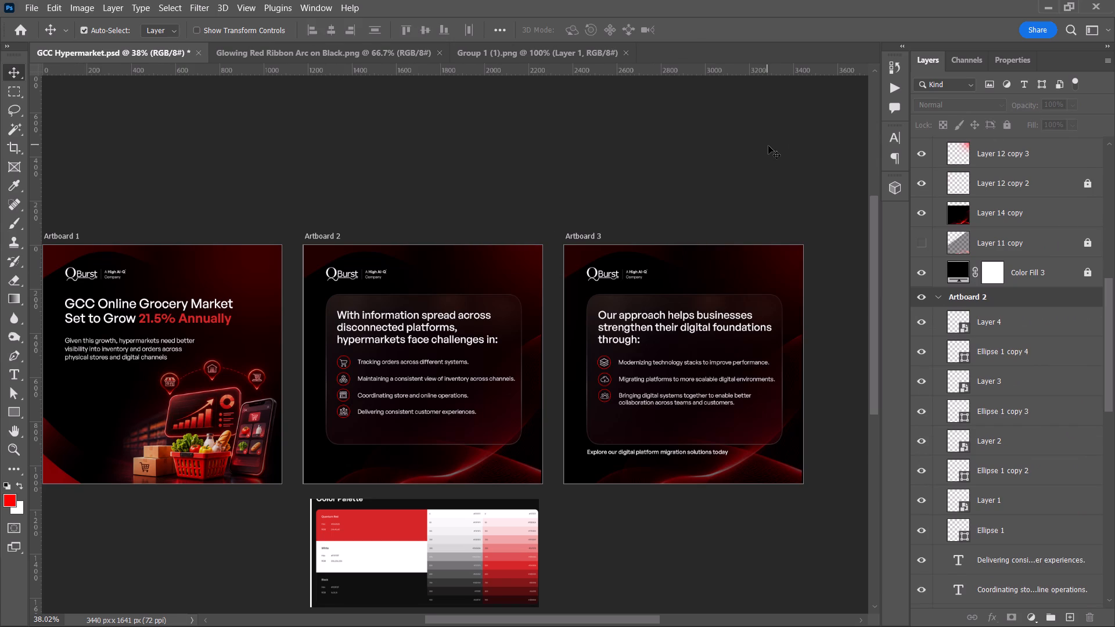
pyautogui.click(784, 275)
pyautogui.click(1052, 96)
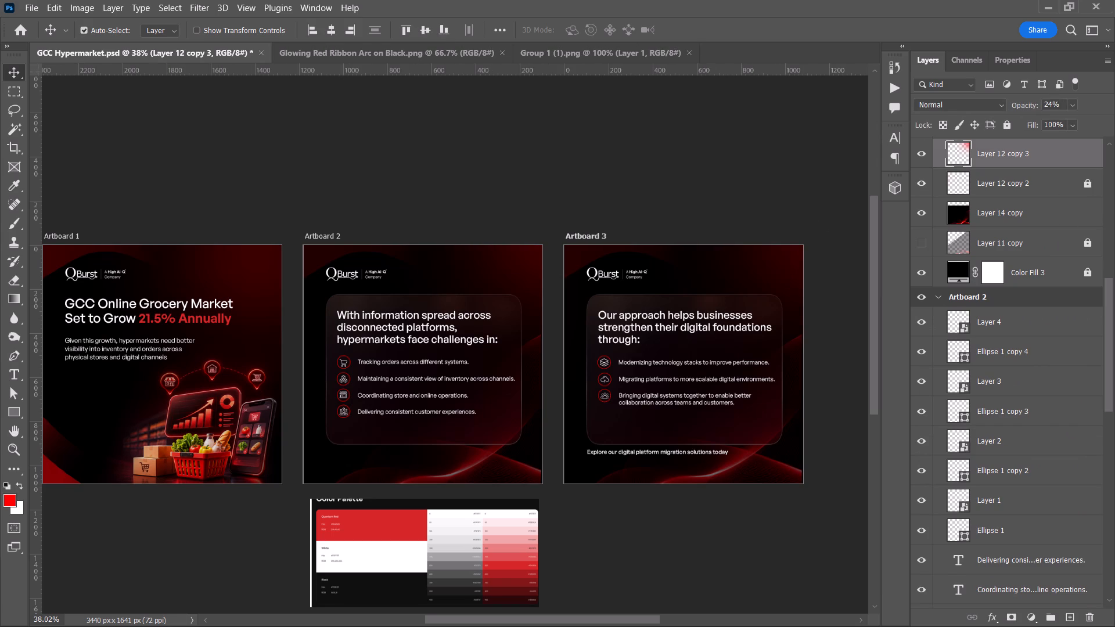
pyautogui.click(1053, 105)
pyautogui.scroll(3, 1053, 105)
pyautogui.scroll(-1, 1056, 107)
pyautogui.click(750, 145)
pyautogui.hotkey('ctrl', 's')
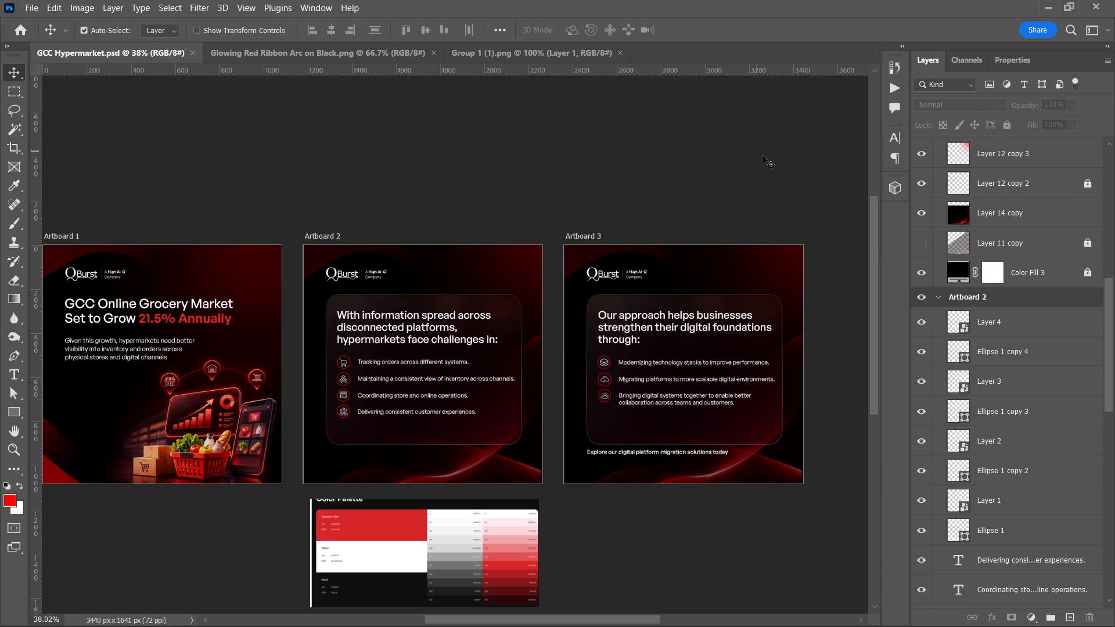
# Shift Artboard 3's red corner glow slightly left and down, and save the document.
pyautogui.moveTo(792, 269); pyautogui.dragTo(784, 272)
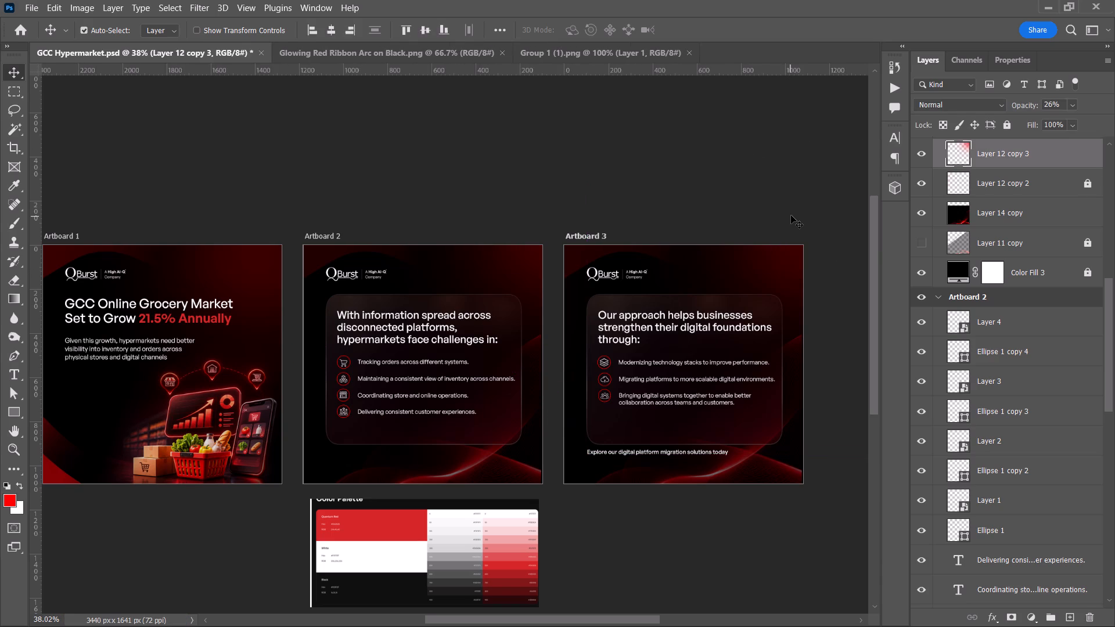
pyautogui.click(791, 215)
pyautogui.hotkey('ctrl', 's')
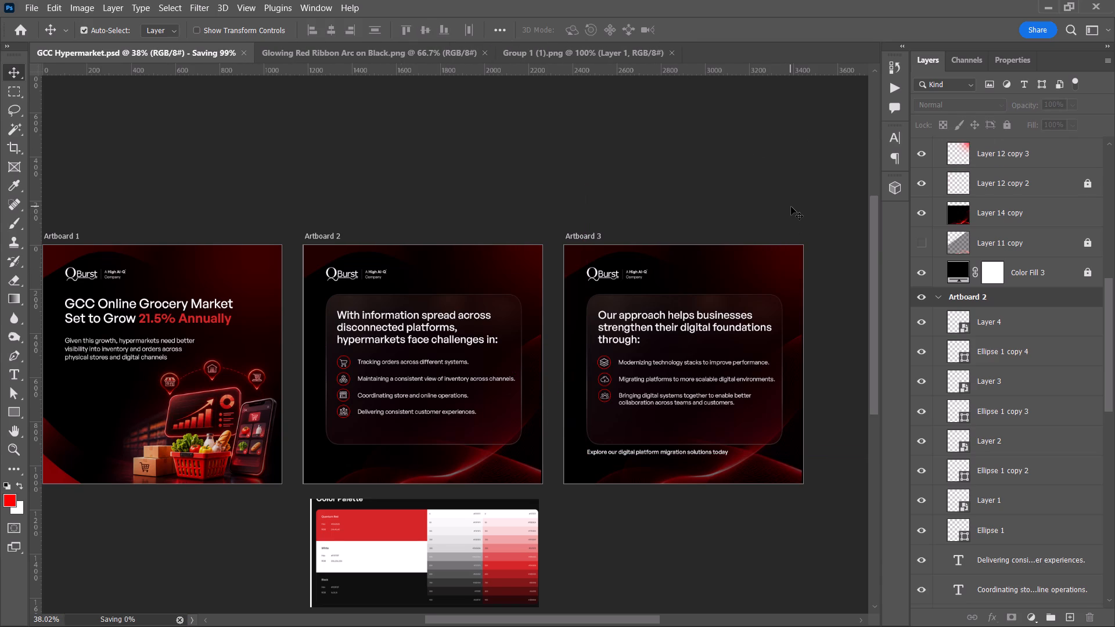
# Set the opacity of Artboard 2's red wave background, Layer 14, to 30%.
pyautogui.press('space')
pyautogui.moveTo(759, 190); pyautogui.dragTo(782, 188)
pyautogui.keyDown('alt'); pyautogui.scroll(1, 782, 188); pyautogui.keyUp('alt')
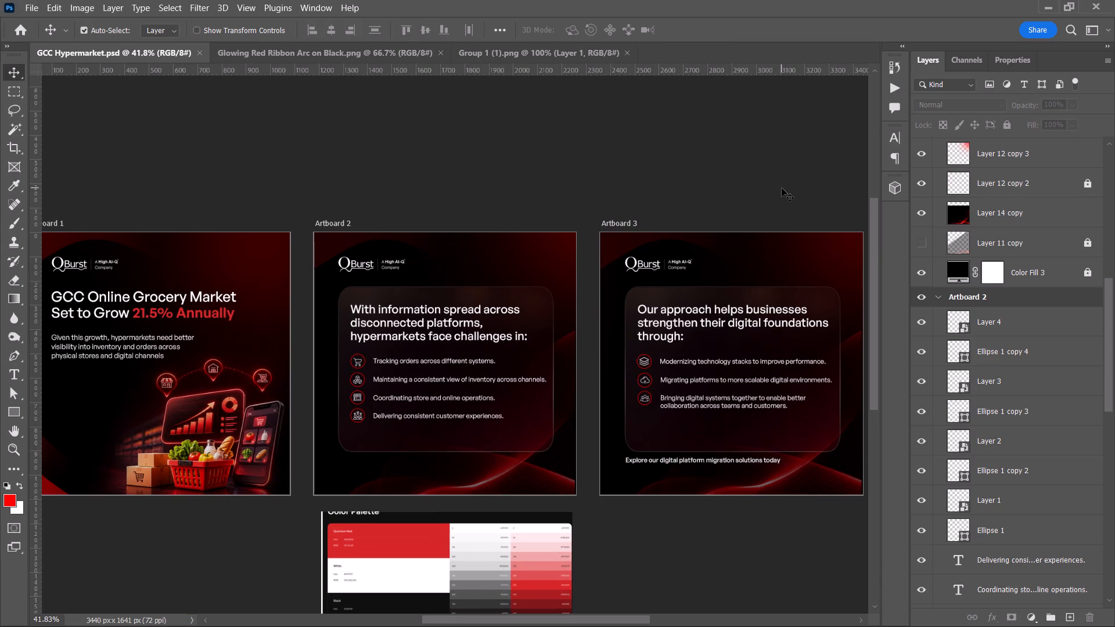
pyautogui.press('space')
pyautogui.moveTo(521, 385); pyautogui.dragTo(473, 329)
pyautogui.click(441, 421)
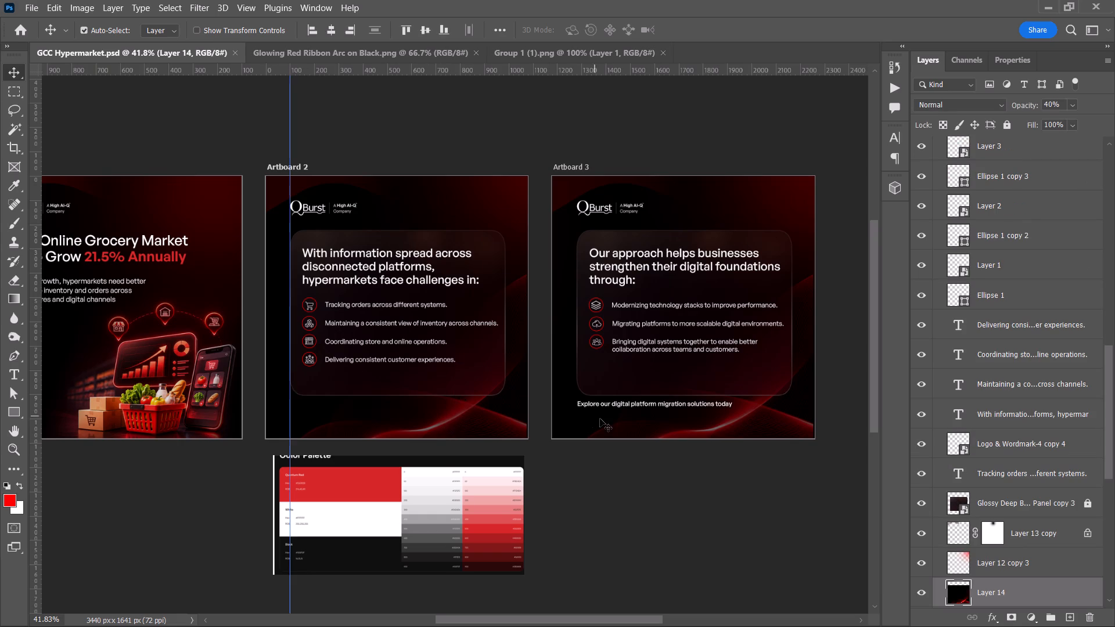
pyautogui.keyDown('ctrl'); pyautogui.click(753, 419); pyautogui.keyUp('ctrl')
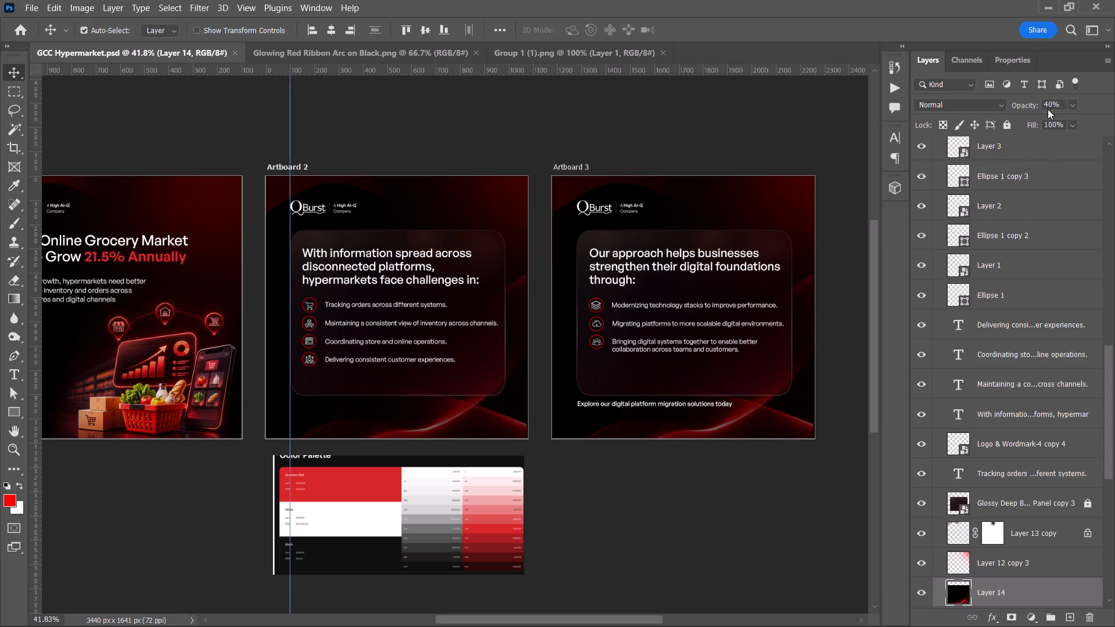
pyautogui.click(1048, 105)
pyautogui.scroll(-8, 1048, 105)
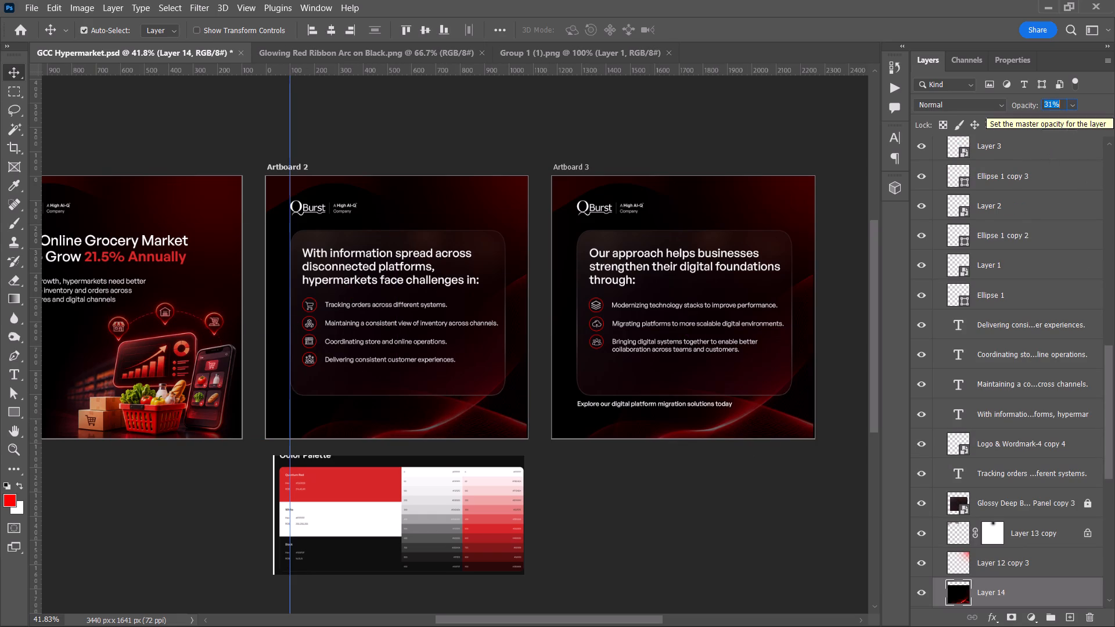
pyautogui.scroll(-3, 1048, 105)
pyautogui.scroll(3, 1048, 105)
pyautogui.scroll(-2, 1064, 109)
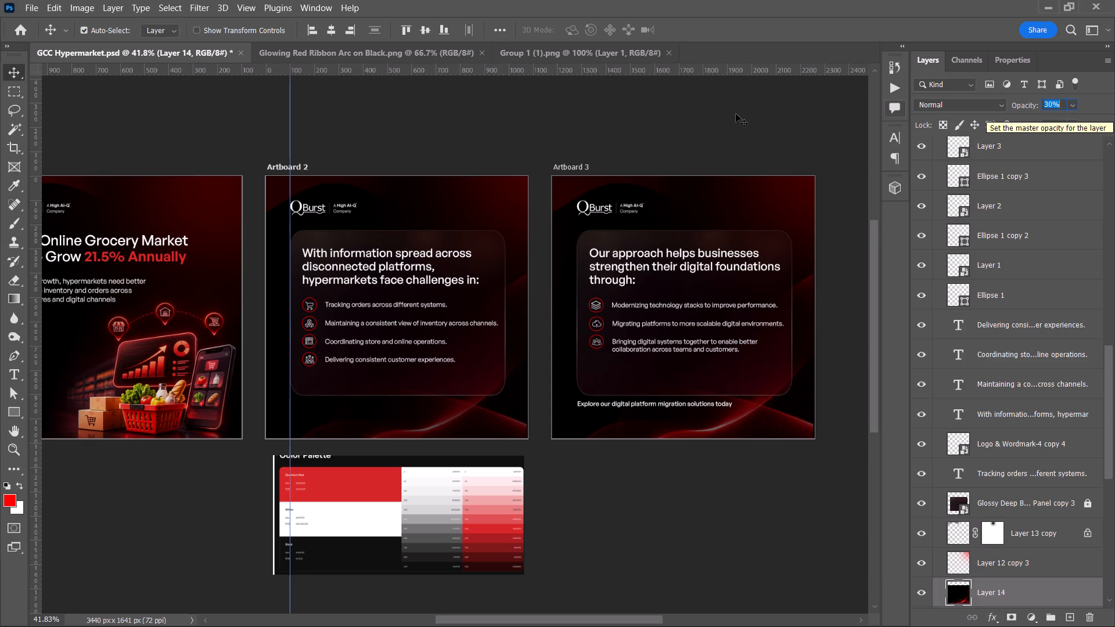
pyautogui.click(735, 114)
# Set the opacity of Artboard 3's red wave background, Layer 14 copy, to 30% and save the document.
pyautogui.click(732, 420)
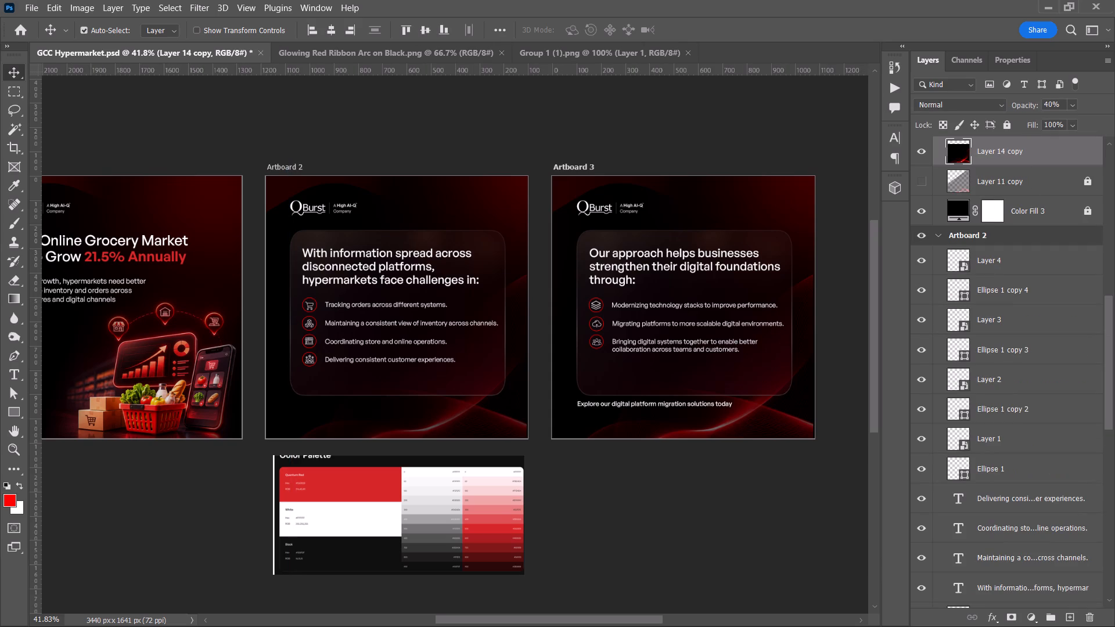
pyautogui.doubleClick(1053, 100)
pyautogui.scroll(-10, 1053, 100)
pyautogui.write('30')
pyautogui.press('Return')
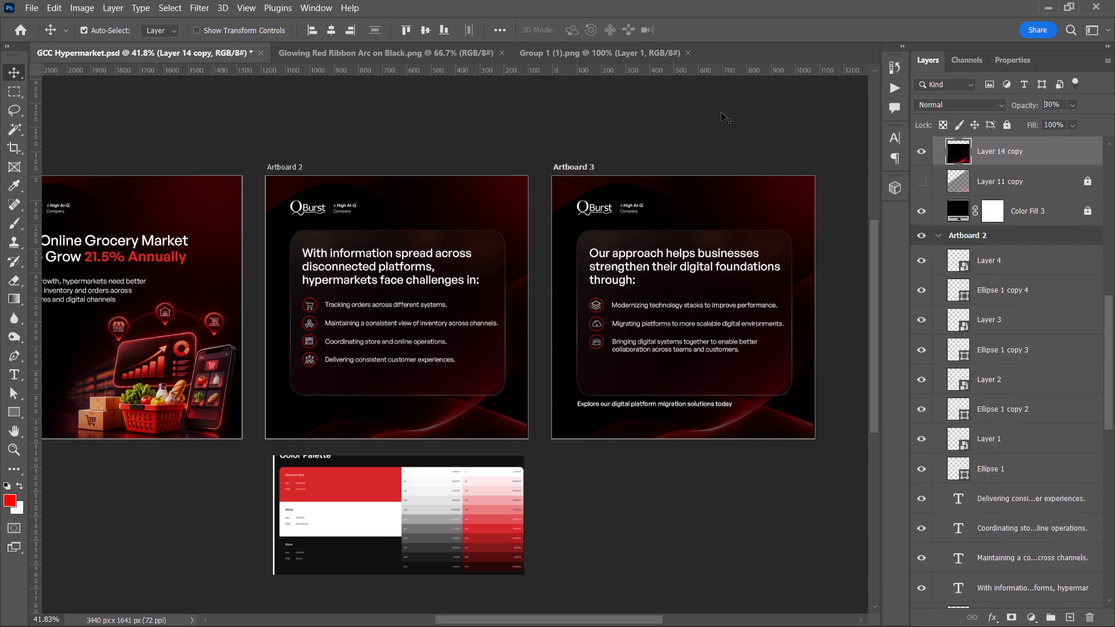
pyautogui.click(721, 113)
pyautogui.hotkey('ctrl', 's')
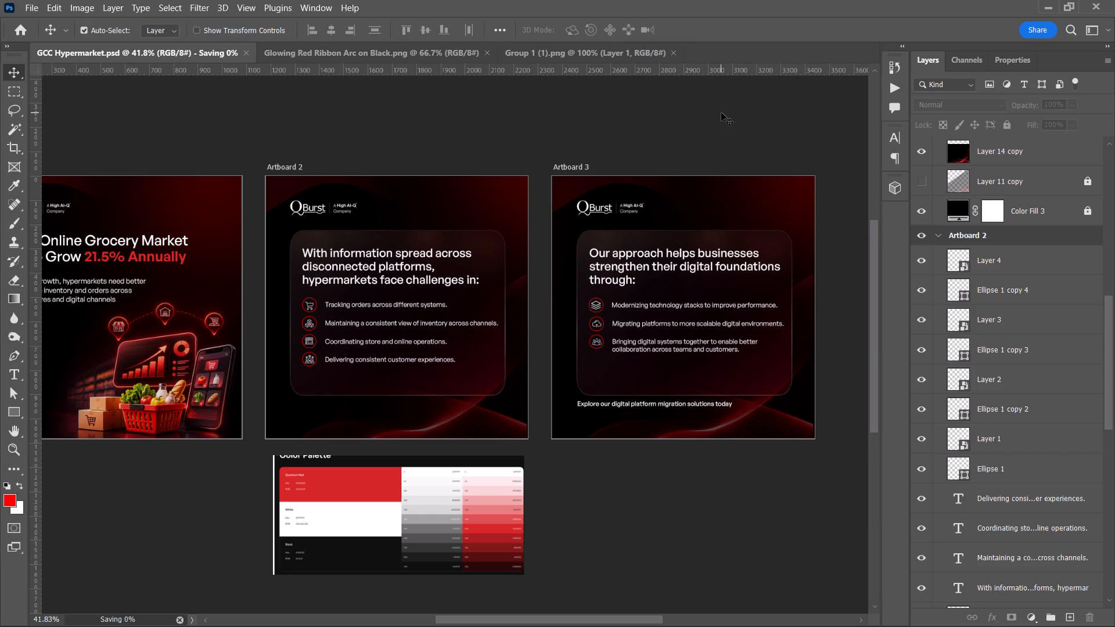
# Nudge Artboard 1's grocery illustration, Layer 6, 20 px left and 10 px up, and save the document.
pyautogui.press('space')
pyautogui.press('space')
pyautogui.press('space')
pyautogui.press('space')
pyautogui.press('space')
pyautogui.press('space')
pyautogui.press('space')
pyautogui.moveTo(739, 125); pyautogui.dragTo(839, 137)
pyautogui.hotkey('ctrl', 's')
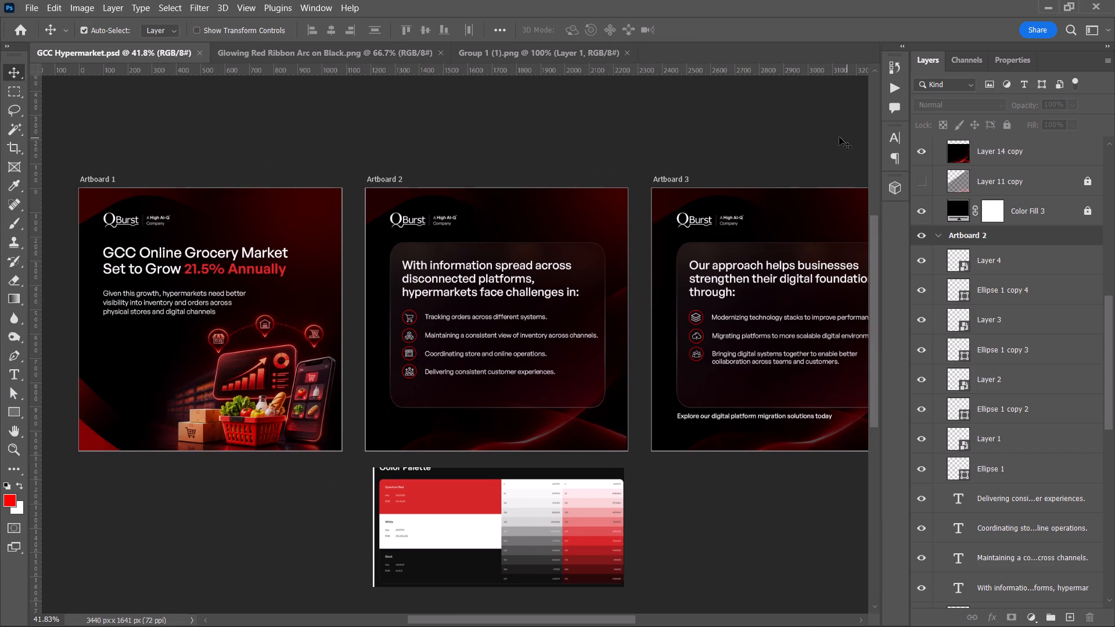
pyautogui.click(276, 383)
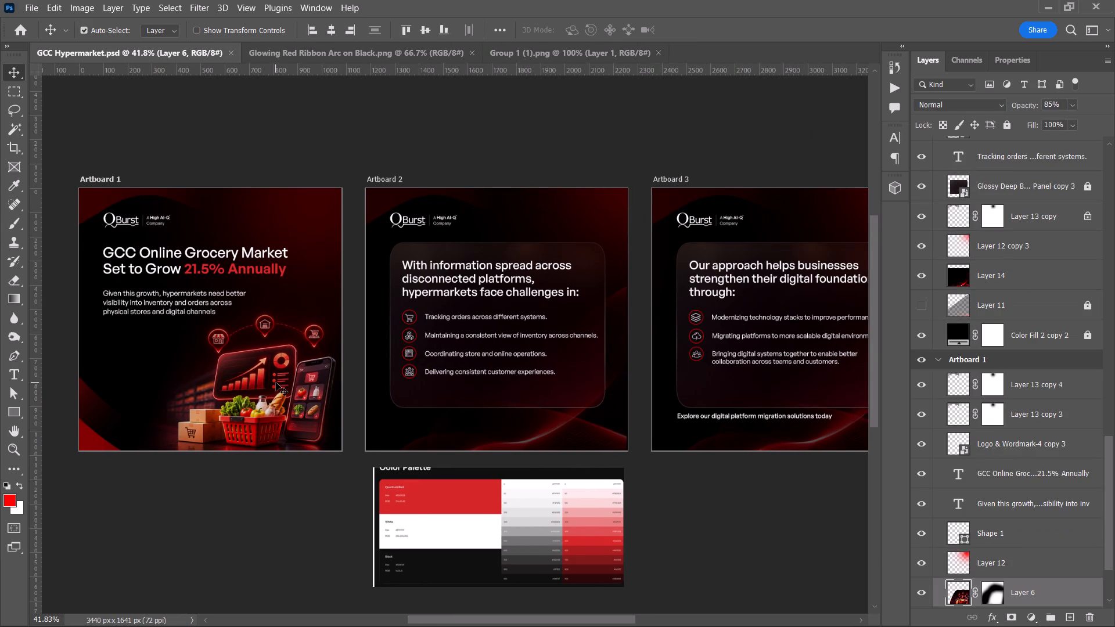
pyautogui.hotkey('shift', 'Left')
pyautogui.hotkey('shift', 'Left')
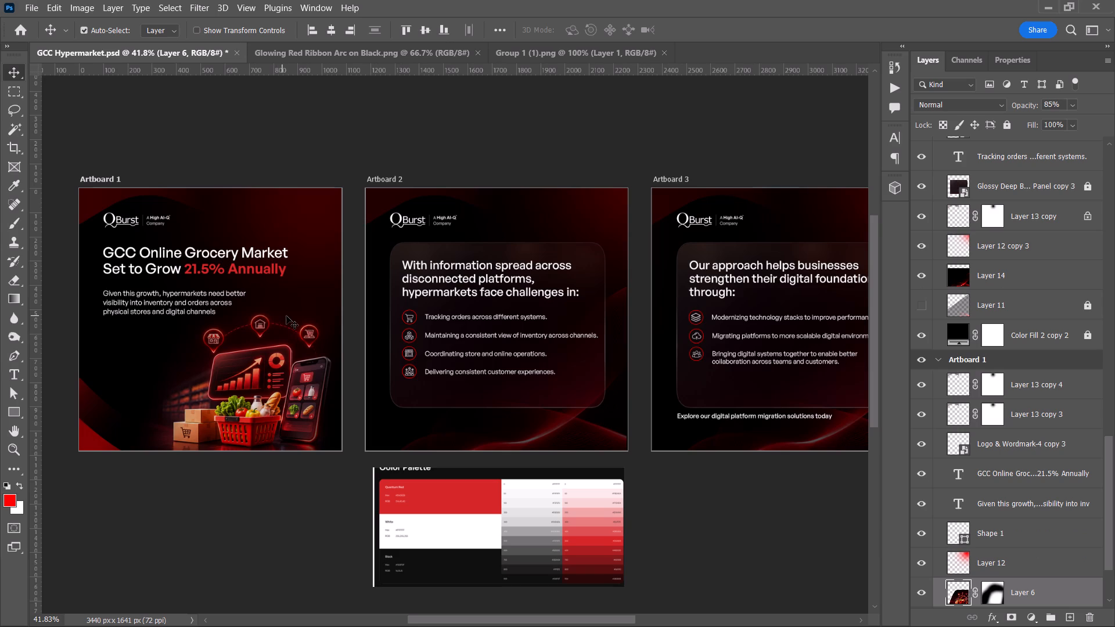
pyautogui.hotkey('shift', 'Up')
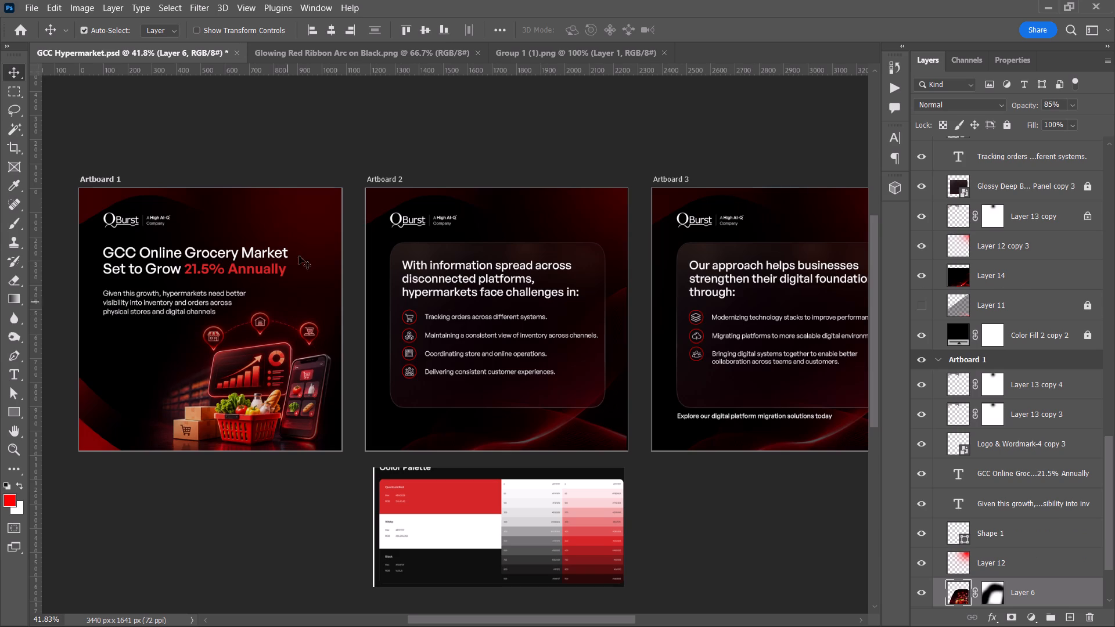
pyautogui.click(351, 153)
pyautogui.hotkey('ctrl', 's')
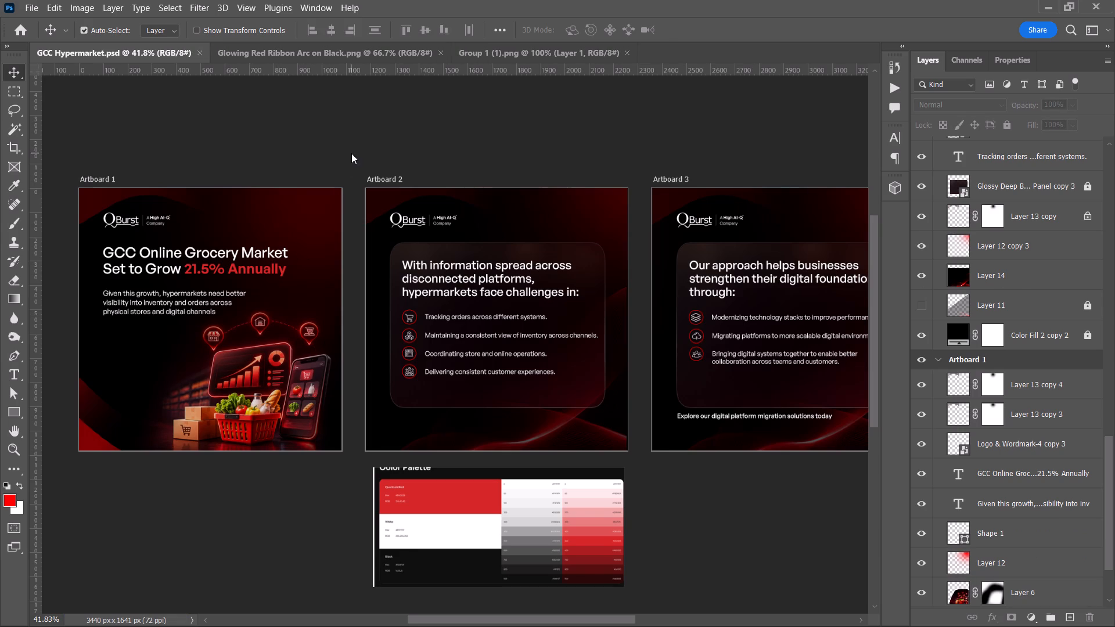
# Export all three artboards as PNG files at 1x scale into the Downloads folder.
pyautogui.press('space')
pyautogui.moveTo(351, 153); pyautogui.dragTo(360, 153)
pyautogui.hotkey('ctrl', 'alt', 'shift', 'w')
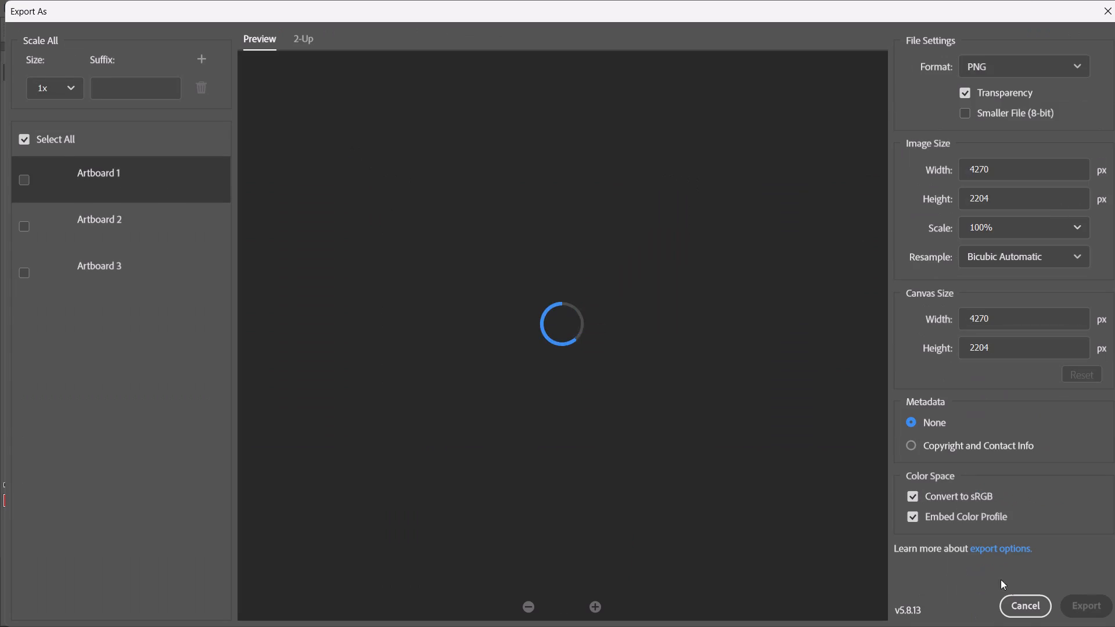
pyautogui.click(1081, 604)
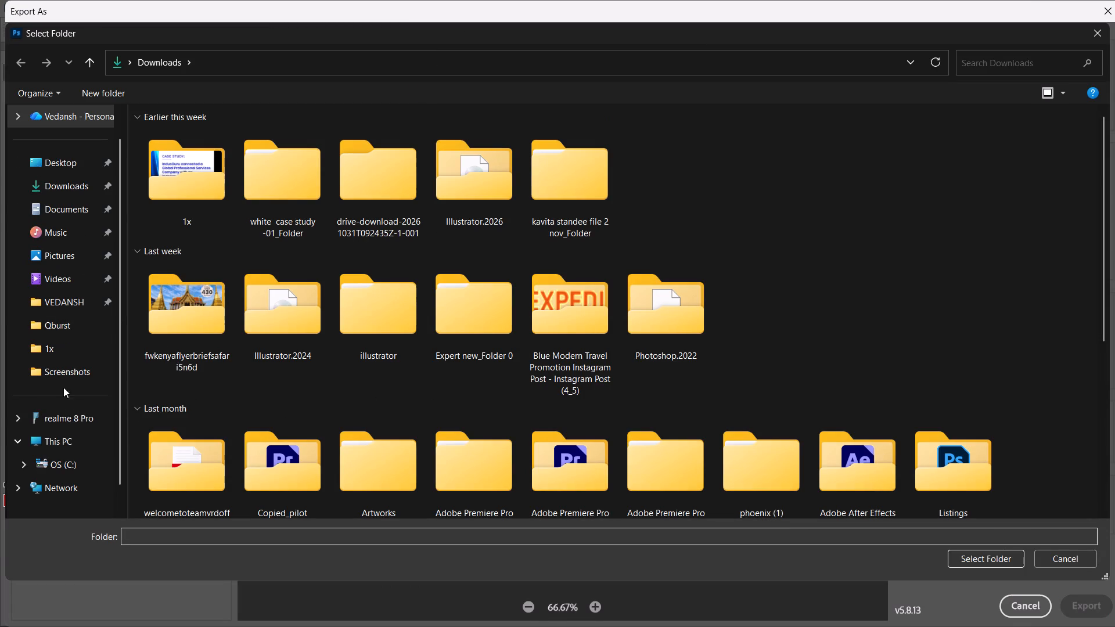
pyautogui.click(973, 561)
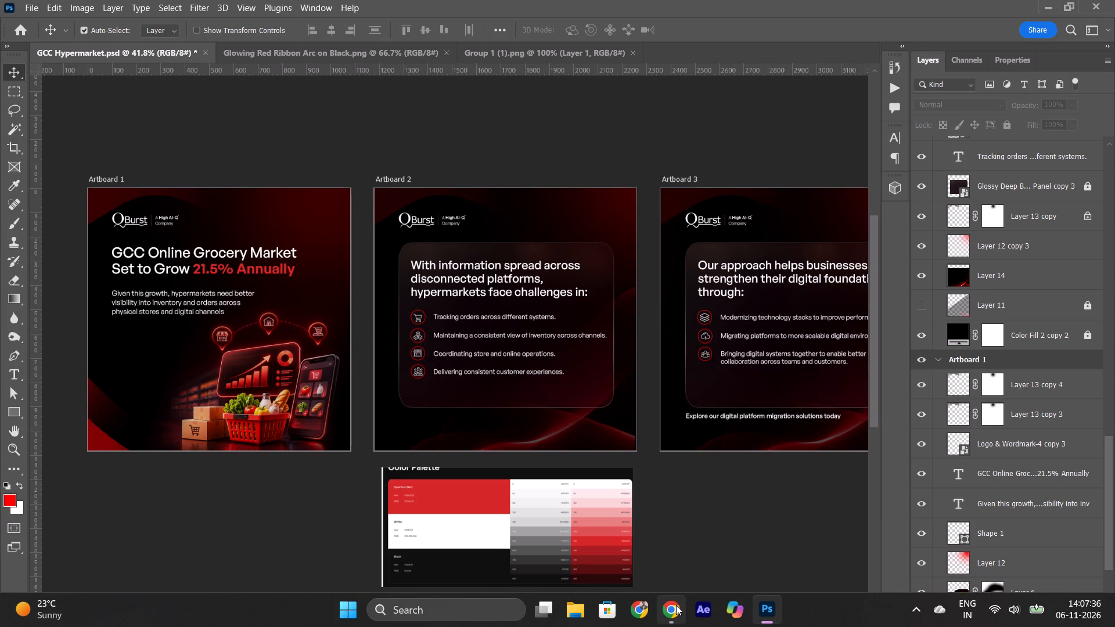
# Switch to File Explorer and open the Downloads folder containing the exported artboard PNG files.
pyautogui.click(580, 611)
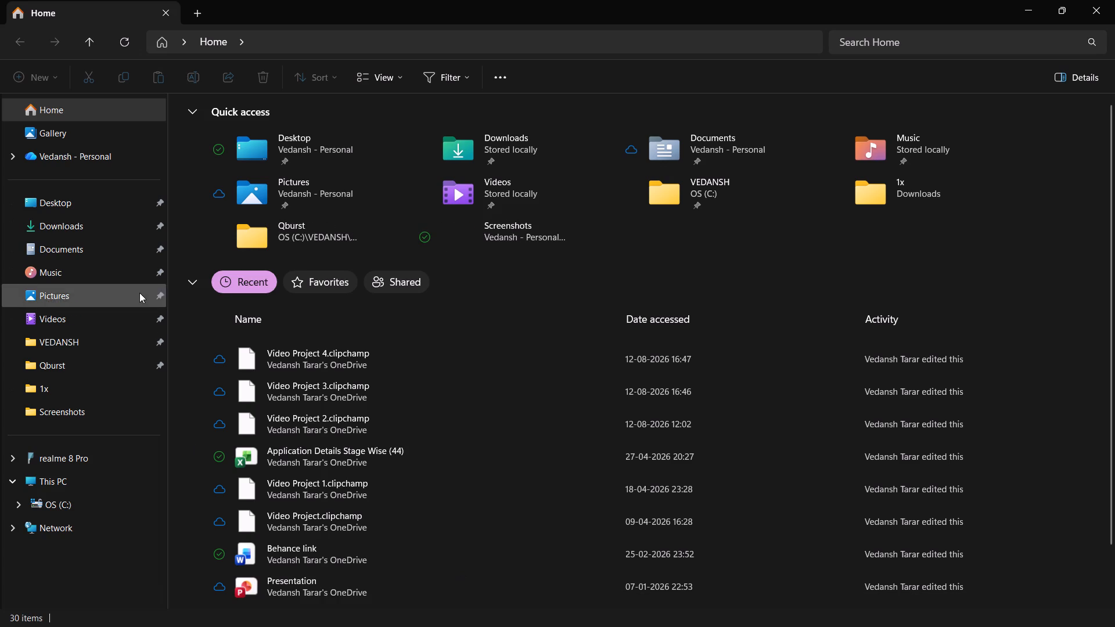
pyautogui.click(127, 224)
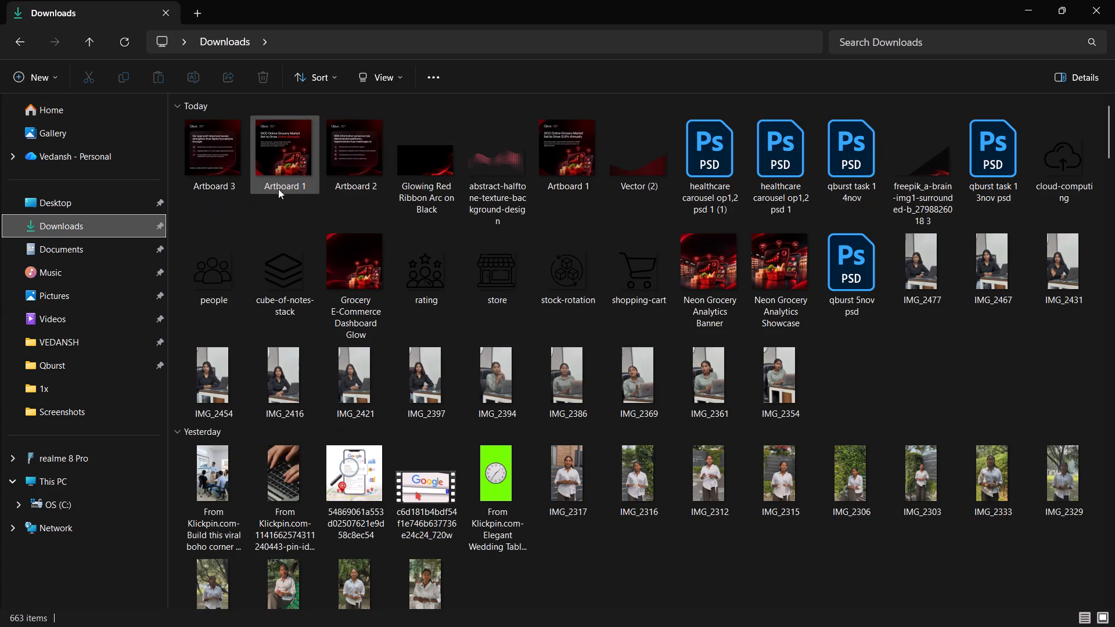
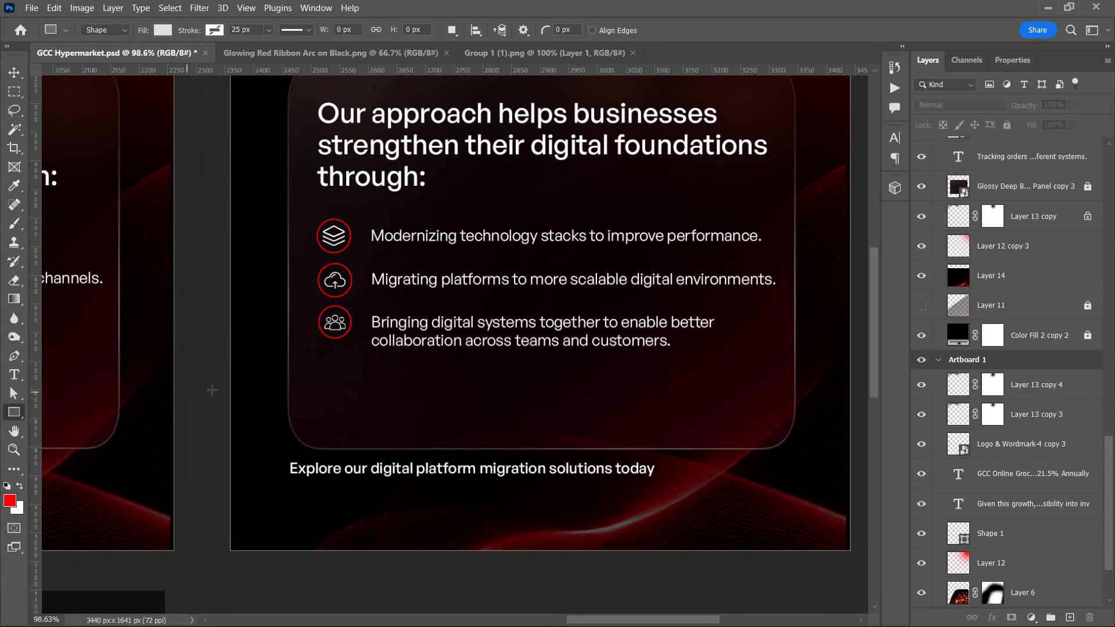
# Draw a rectangle about 538 × 44 px below the last bullet in the "Our approach helps businesses" panel.
pyautogui.keyDown('shift'); pyautogui.moveTo(325, 376); pyautogui.dragTo(576, 387); pyautogui.keyUp('shift')
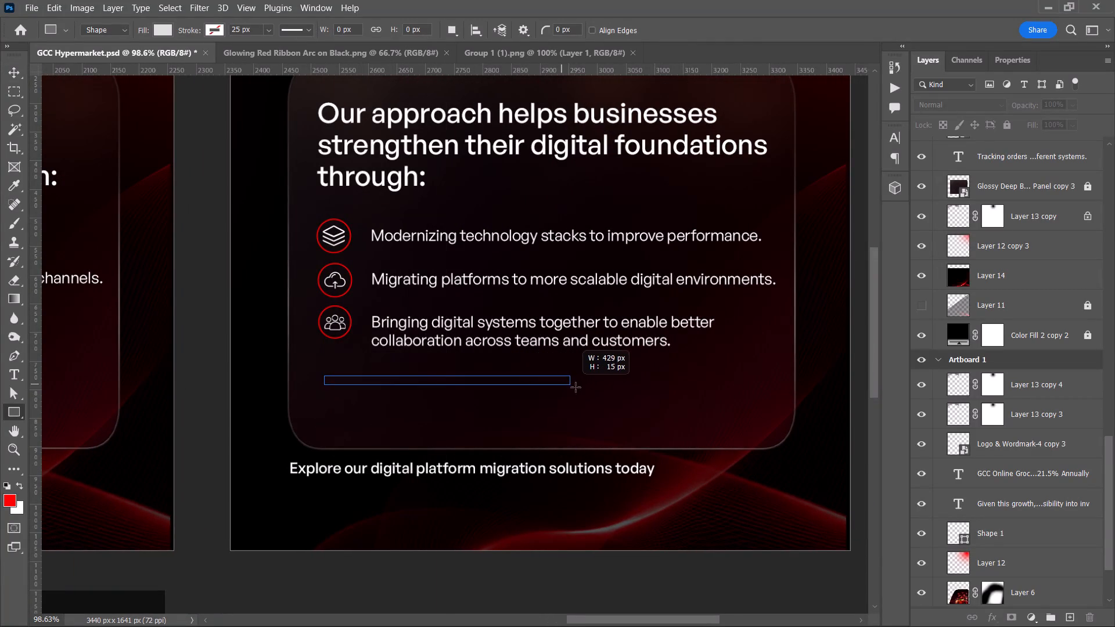
pyautogui.keyDown('shift'); pyautogui.moveTo(576, 387); pyautogui.dragTo(635, 399); pyautogui.keyUp('shift')
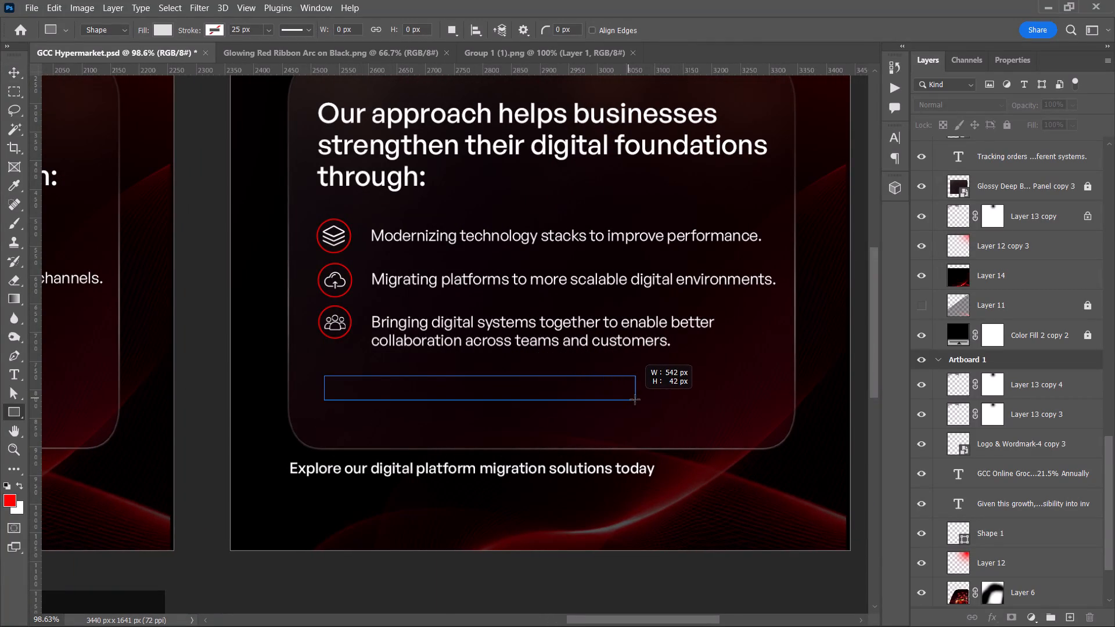
pyautogui.keyDown('shift'); pyautogui.moveTo(635, 399); pyautogui.dragTo(632, 401); pyautogui.keyUp('shift')
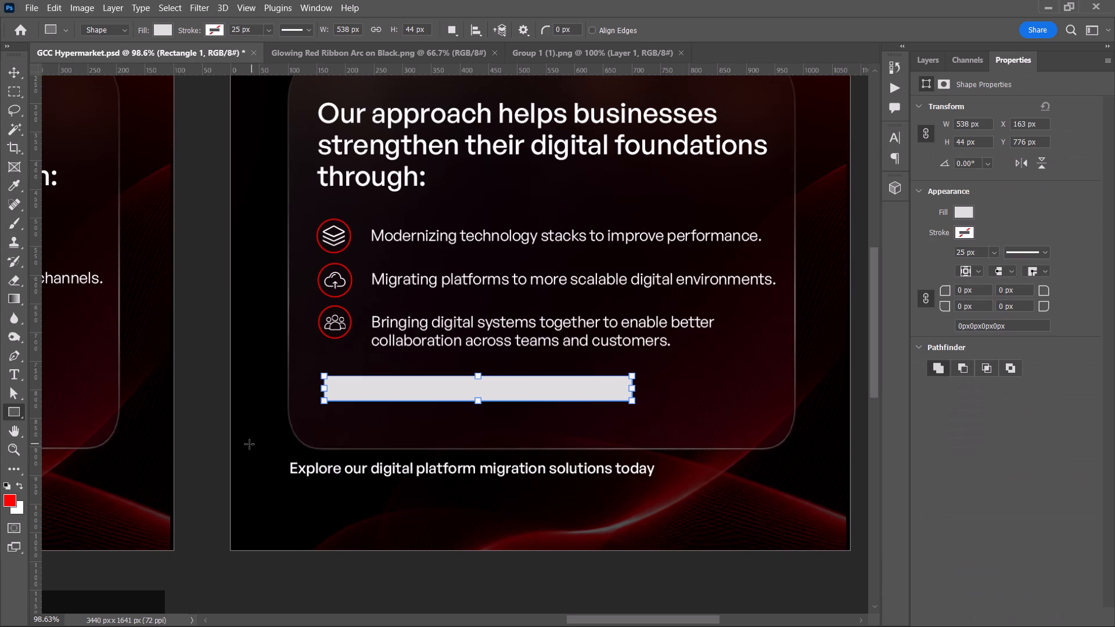
# Open the fill colour choices for the new rectangle below the bullet list.
pyautogui.click(969, 215)
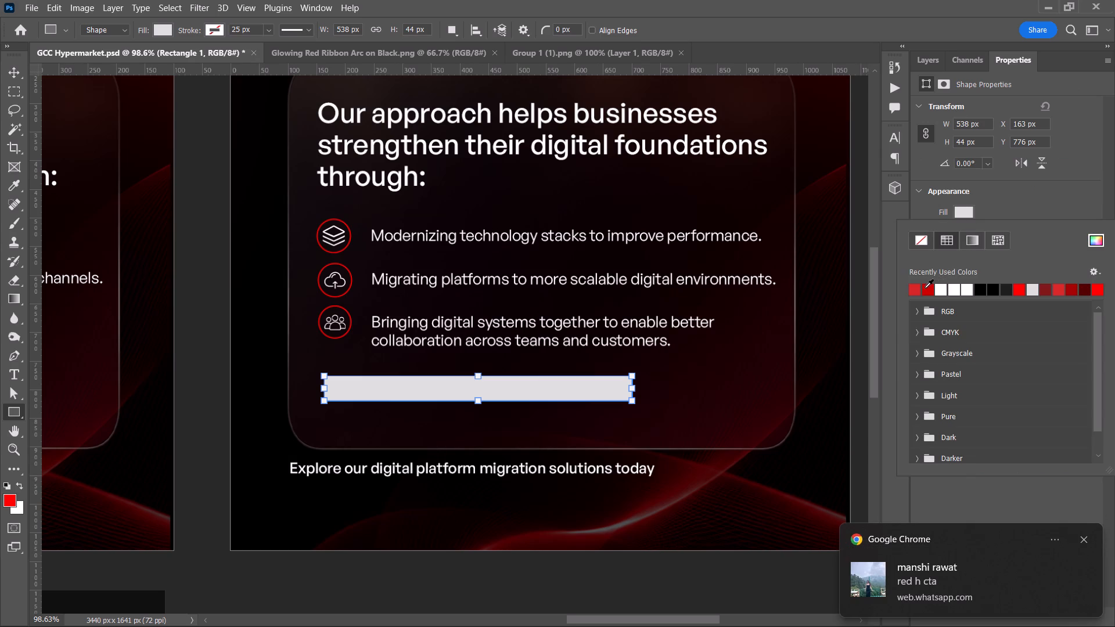
# Fill the call-to-action rectangle below the three icon bullet points with the dark red recently used color.
pyautogui.click(925, 288)
pyautogui.click(15, 74)
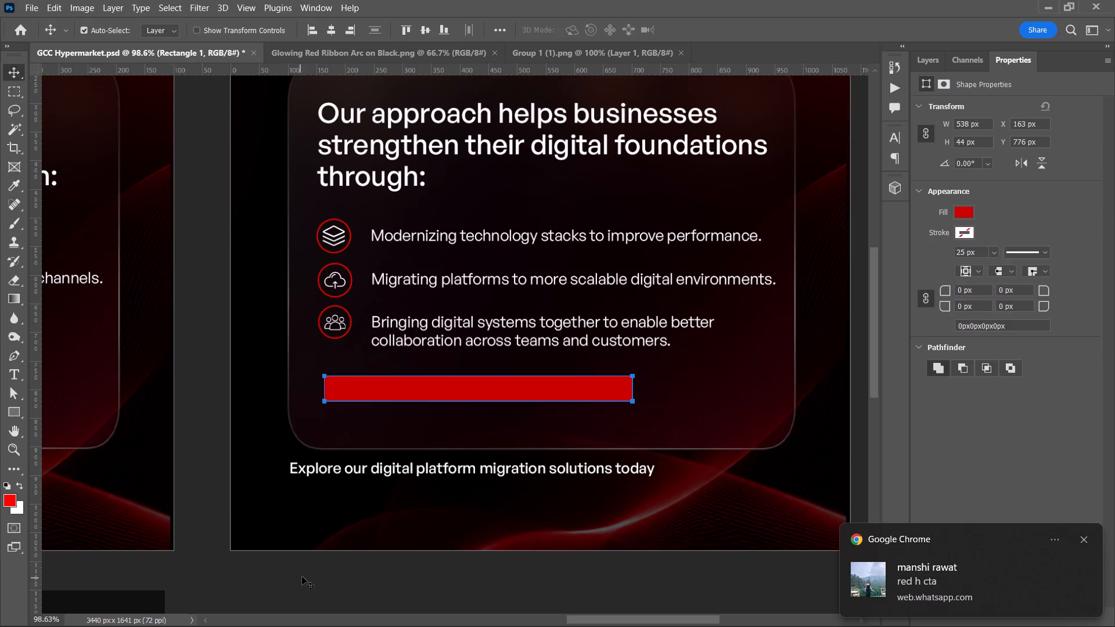
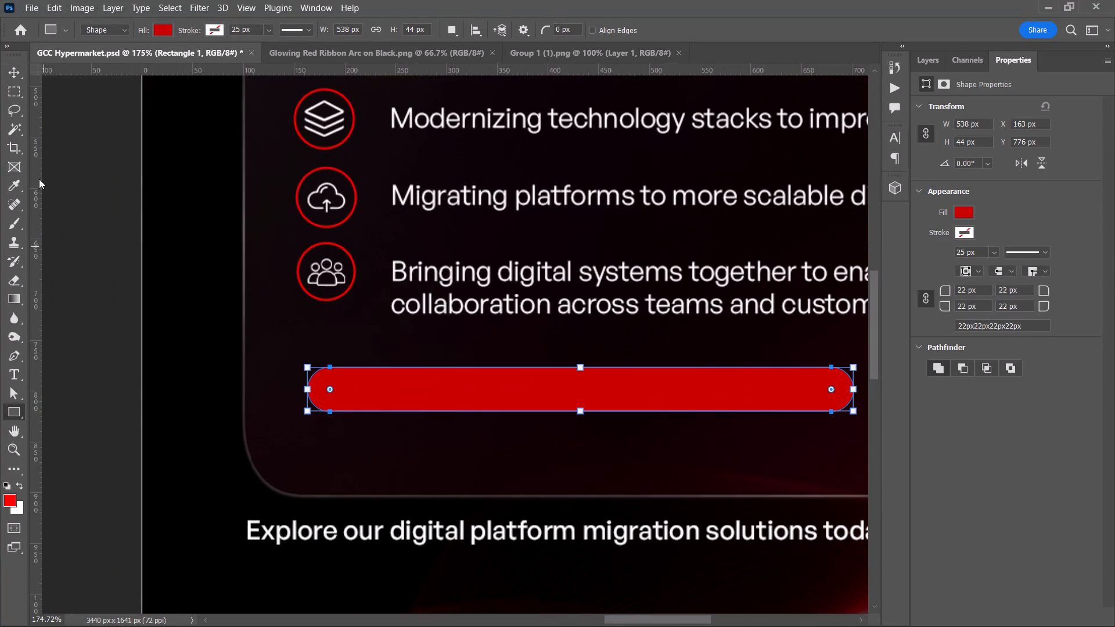
# Move the "Explore our digital platform migration solutions today" line onto the red bar and bring it to the front.
pyautogui.click(11, 66)
pyautogui.moveTo(376, 533); pyautogui.dragTo(459, 415)
pyautogui.hotkey('ctrl', 'shift', ']')
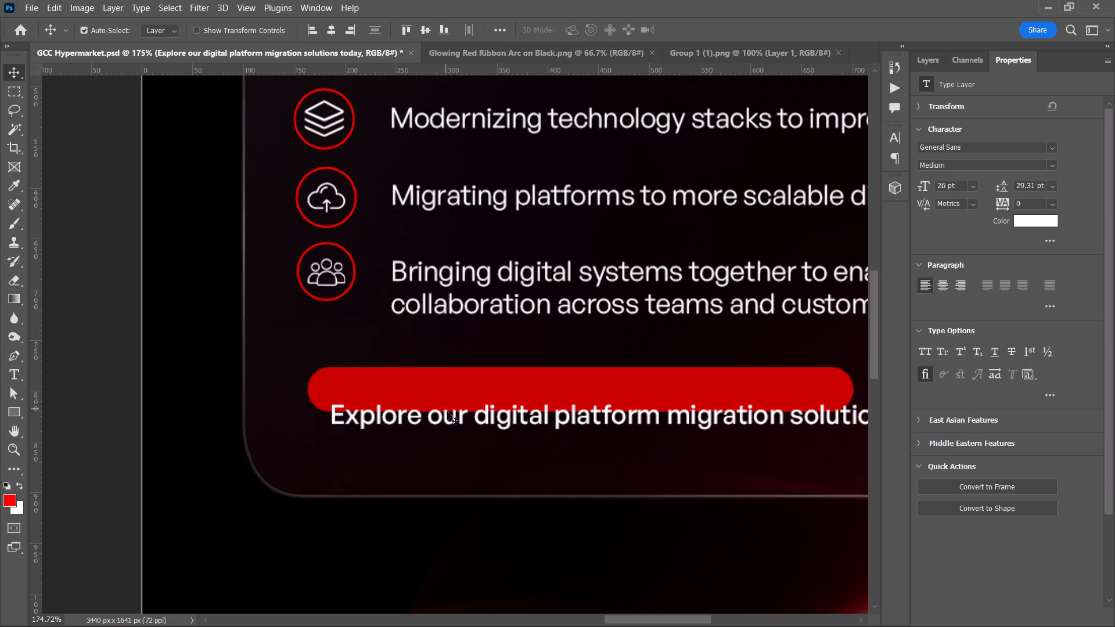
pyautogui.moveTo(451, 416); pyautogui.dragTo(447, 390)
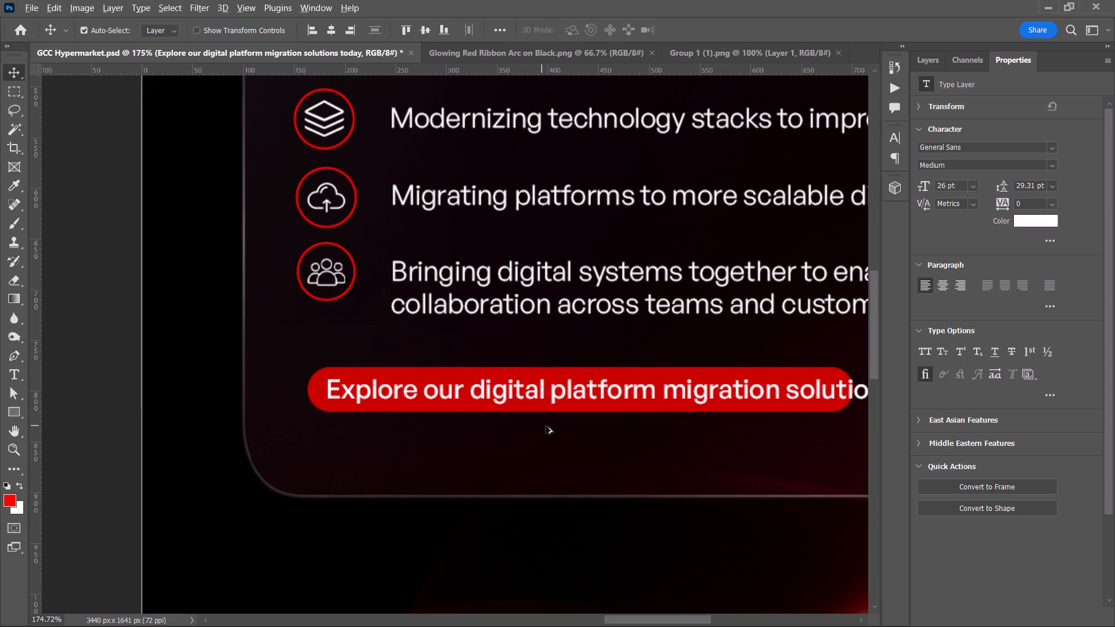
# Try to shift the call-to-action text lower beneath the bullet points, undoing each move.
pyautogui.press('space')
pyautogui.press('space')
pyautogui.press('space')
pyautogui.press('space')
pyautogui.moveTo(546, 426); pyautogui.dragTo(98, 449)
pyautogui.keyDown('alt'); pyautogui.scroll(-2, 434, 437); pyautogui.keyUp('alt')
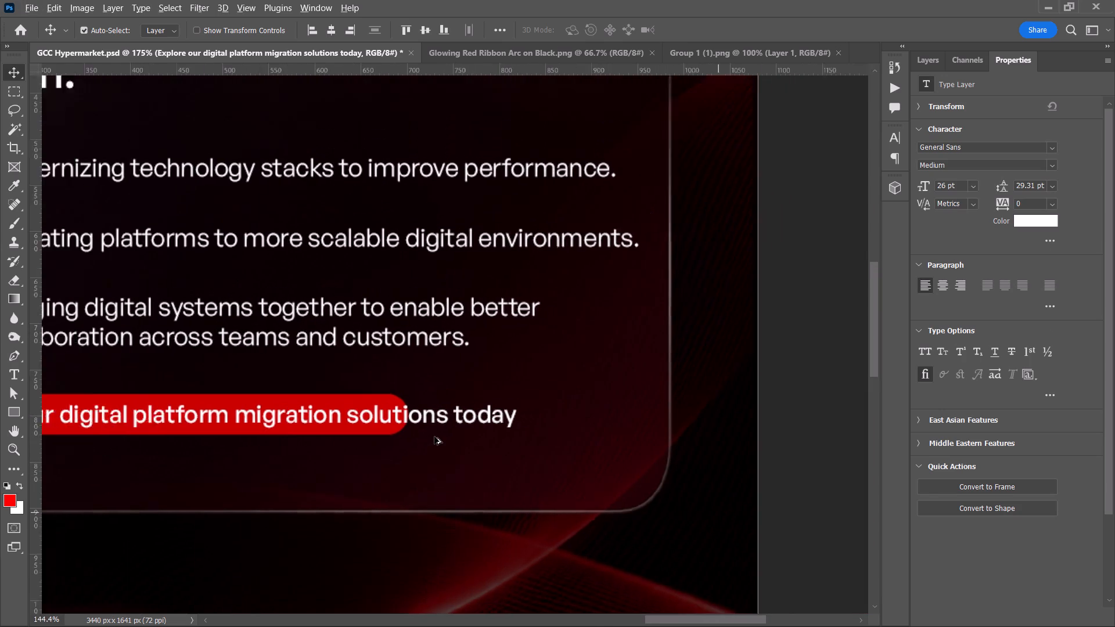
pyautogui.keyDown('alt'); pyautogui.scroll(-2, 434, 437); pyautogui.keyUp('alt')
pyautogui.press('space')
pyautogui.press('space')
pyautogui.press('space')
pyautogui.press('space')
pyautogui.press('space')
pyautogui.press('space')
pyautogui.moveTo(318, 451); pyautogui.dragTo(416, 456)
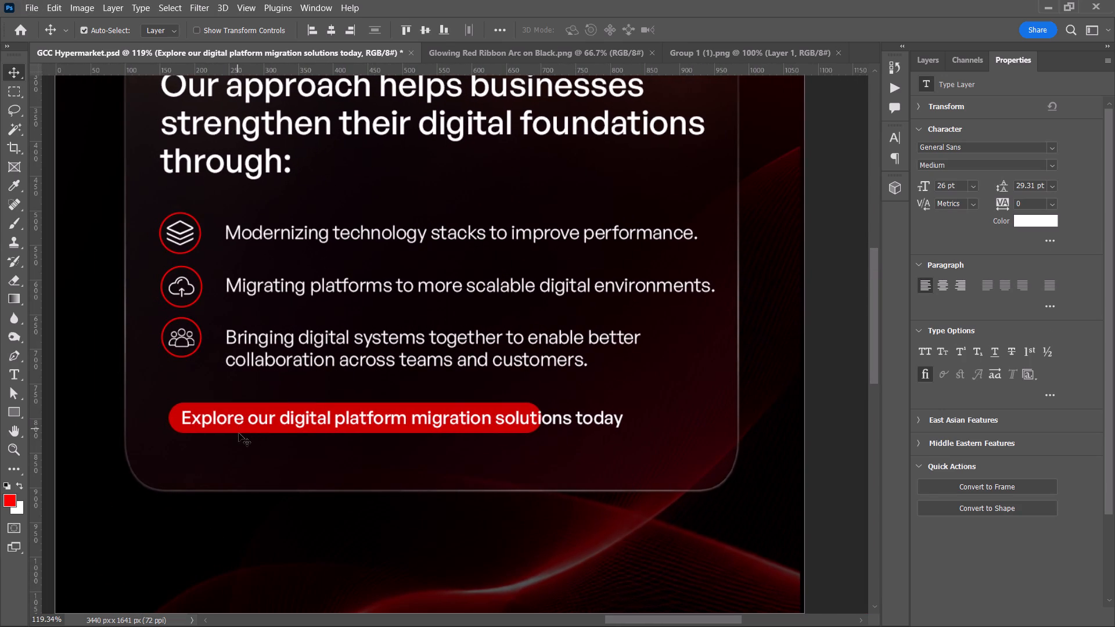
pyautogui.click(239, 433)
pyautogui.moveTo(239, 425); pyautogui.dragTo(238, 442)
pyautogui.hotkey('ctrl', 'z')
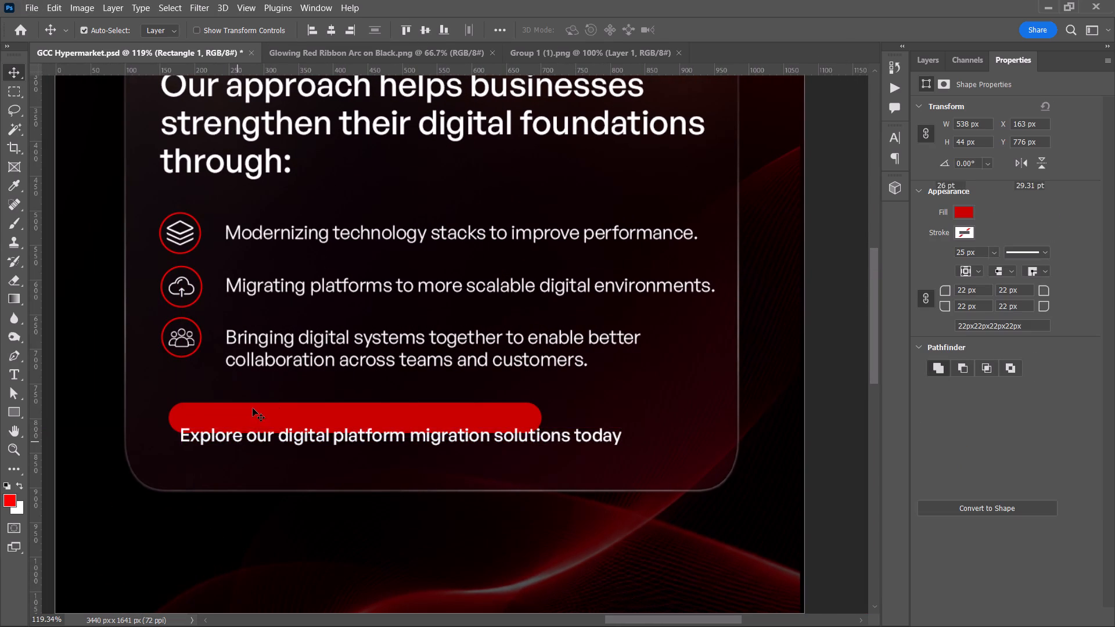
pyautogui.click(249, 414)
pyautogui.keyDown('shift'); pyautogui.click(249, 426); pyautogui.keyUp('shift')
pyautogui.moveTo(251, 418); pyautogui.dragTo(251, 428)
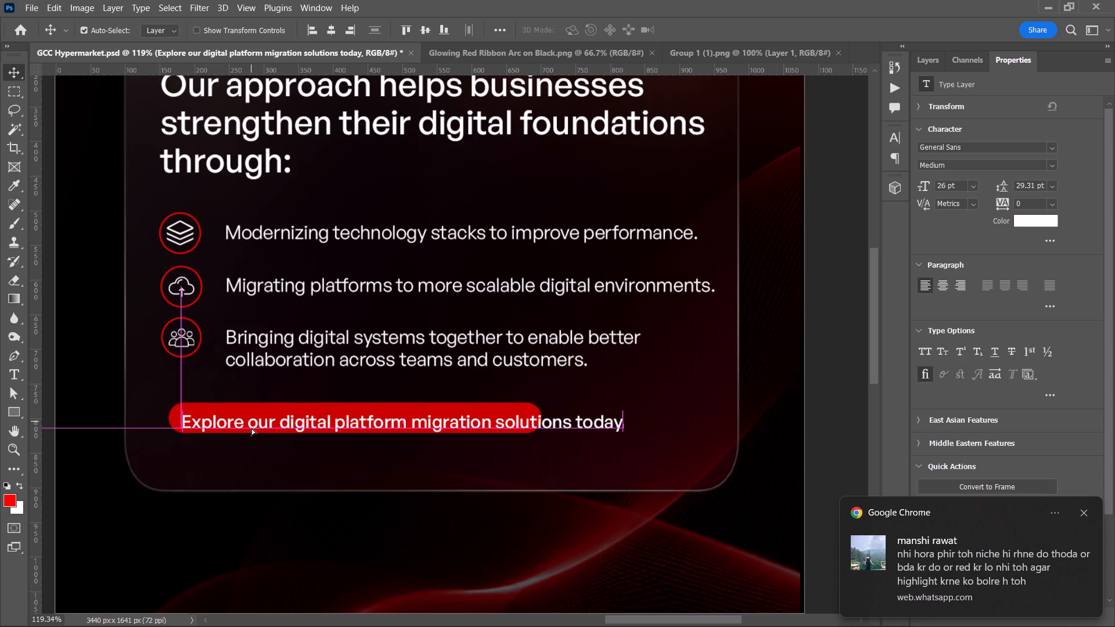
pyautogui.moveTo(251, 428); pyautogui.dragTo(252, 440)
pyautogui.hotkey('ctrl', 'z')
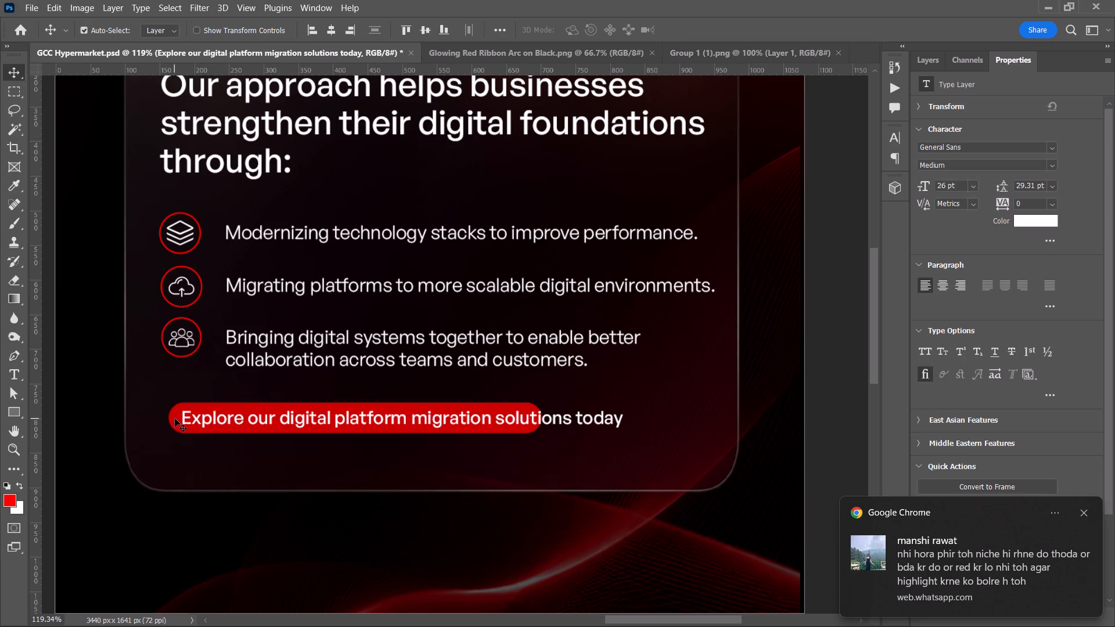
# Move the red bar and its call-to-action text together toward the card's bottom edge, roughly aligned with the icons' left edge.
pyautogui.keyDown('shift'); pyautogui.click(175, 419); pyautogui.keyUp('shift')
pyautogui.moveTo(219, 413); pyautogui.dragTo(219, 436)
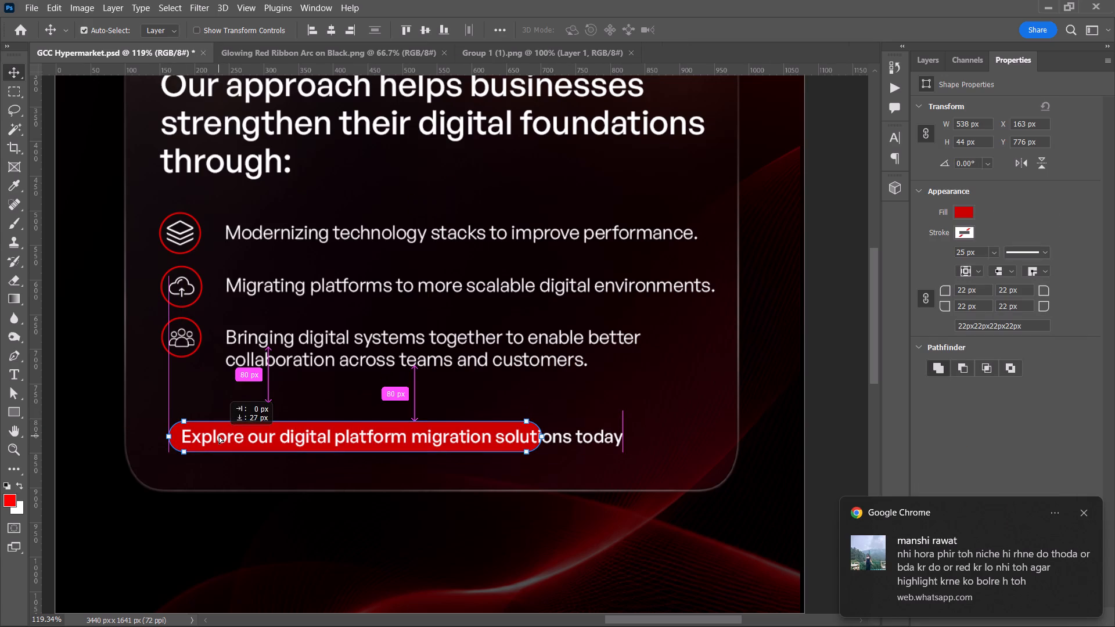
pyautogui.moveTo(219, 436); pyautogui.dragTo(213, 438)
pyautogui.click(593, 554)
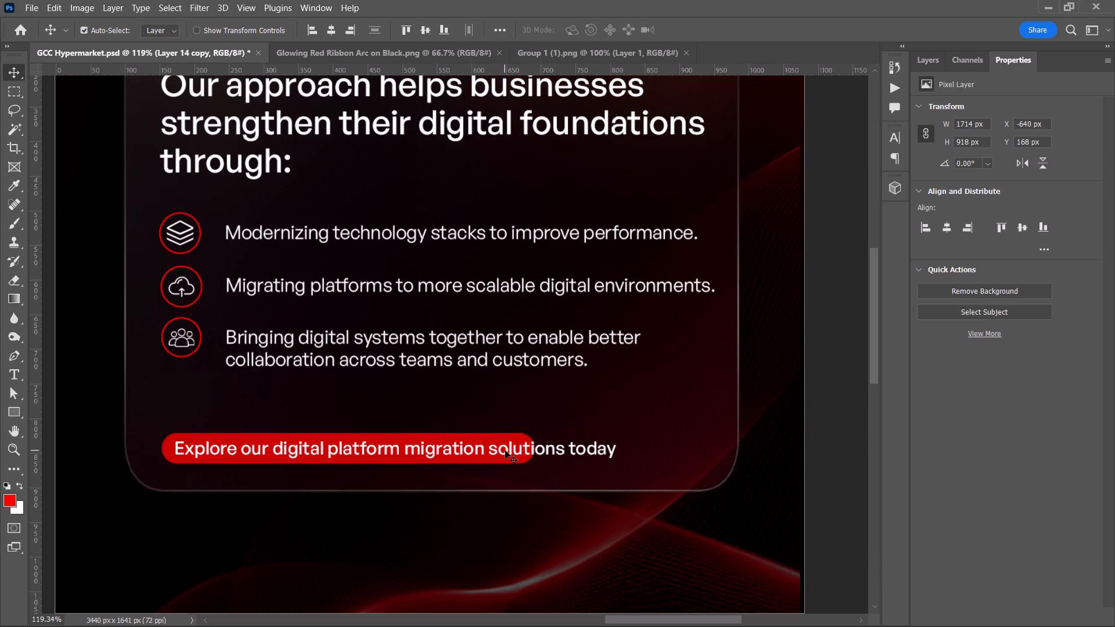
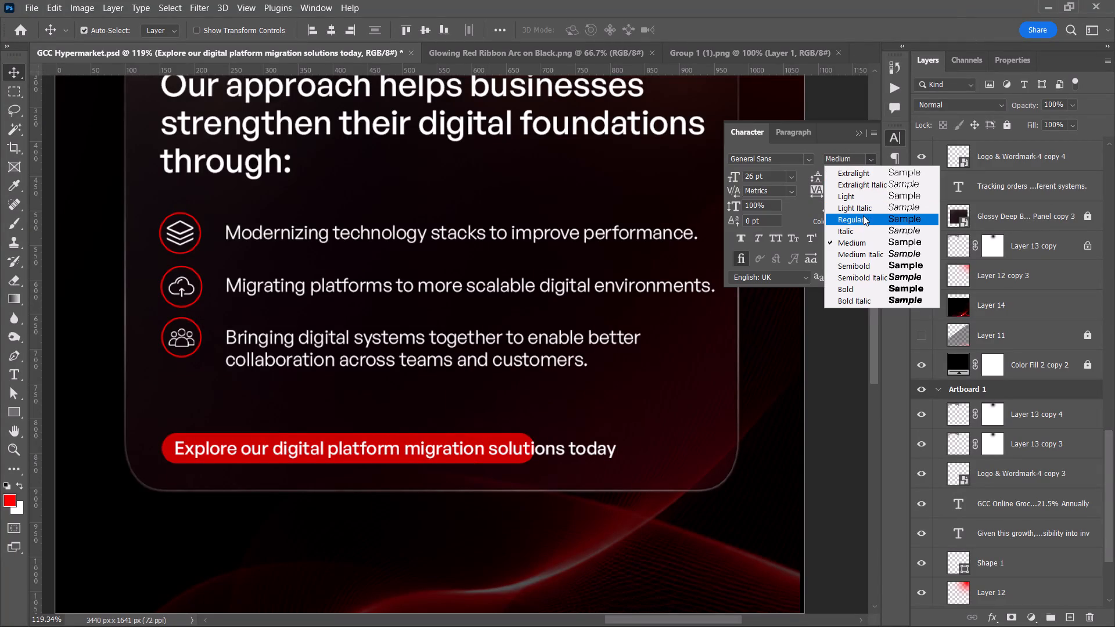
# Set the call-to-action text's font weight to Regular.
pyautogui.click(864, 218)
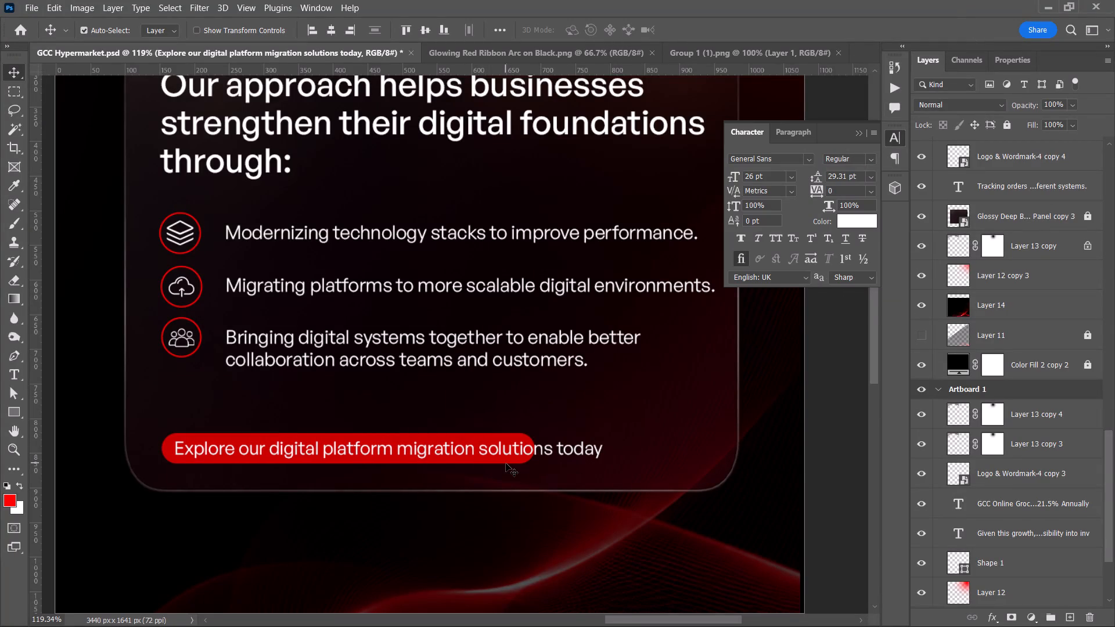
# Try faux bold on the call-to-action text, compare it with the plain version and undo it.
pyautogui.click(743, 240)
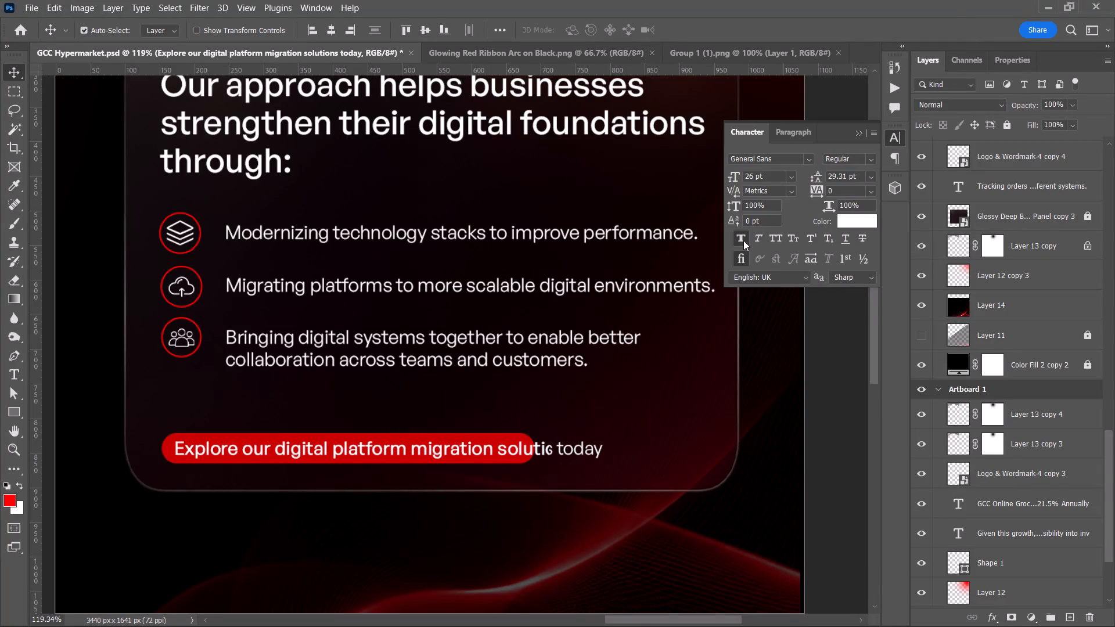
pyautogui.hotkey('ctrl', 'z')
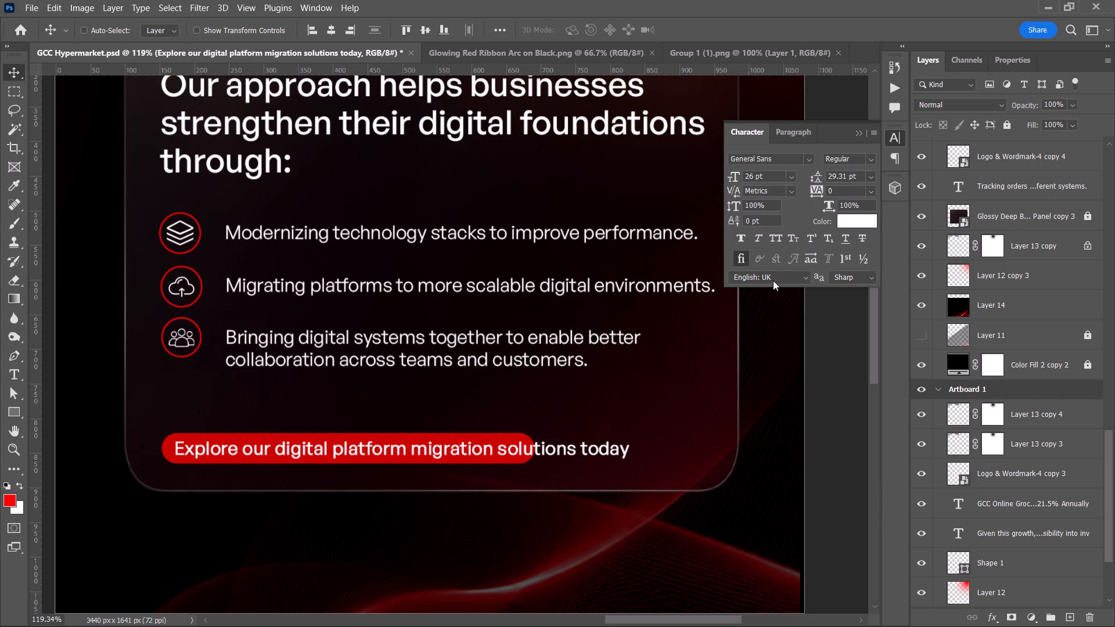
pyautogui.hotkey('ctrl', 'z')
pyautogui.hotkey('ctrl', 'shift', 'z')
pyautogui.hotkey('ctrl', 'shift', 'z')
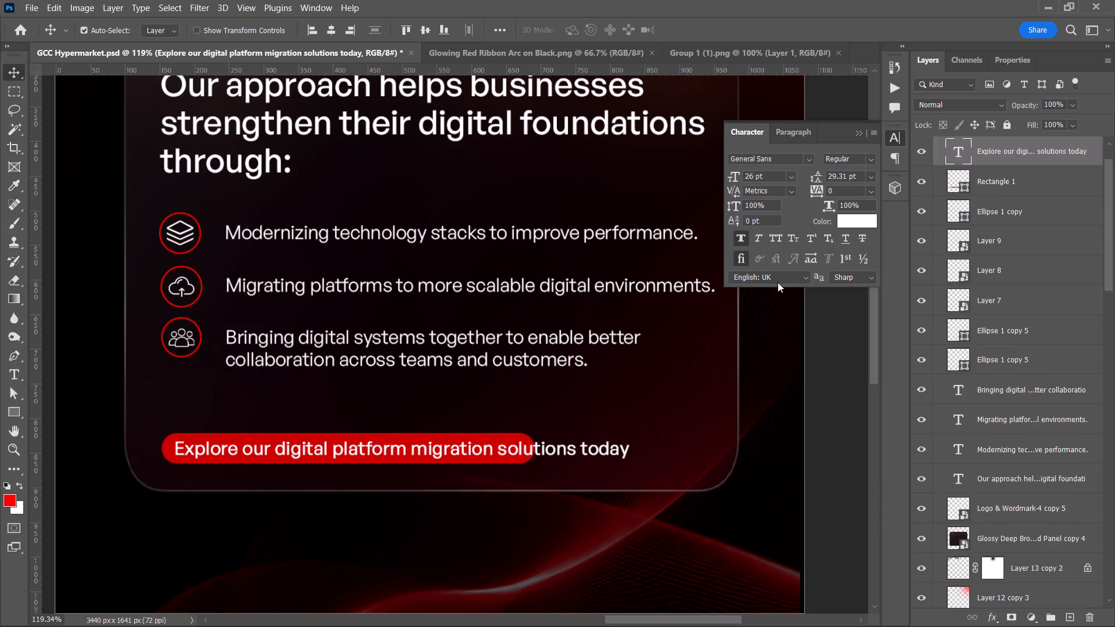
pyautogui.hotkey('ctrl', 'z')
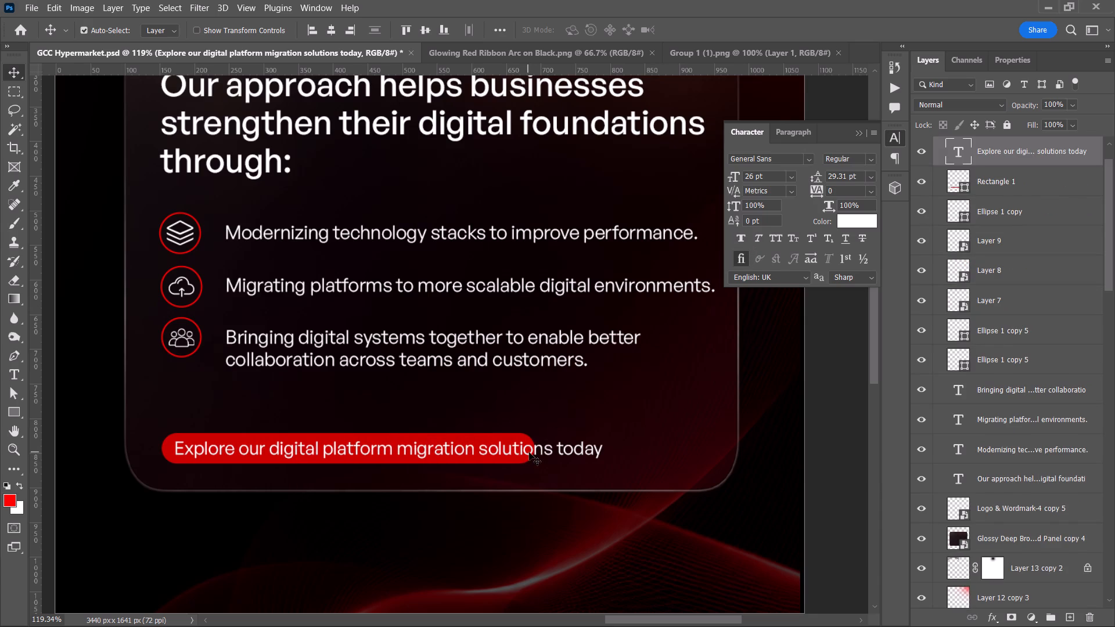
# Reduce the call-to-action text's font size to 24 pt.
pyautogui.click(534, 449)
pyautogui.click(775, 178)
pyautogui.scroll(-2, 775, 178)
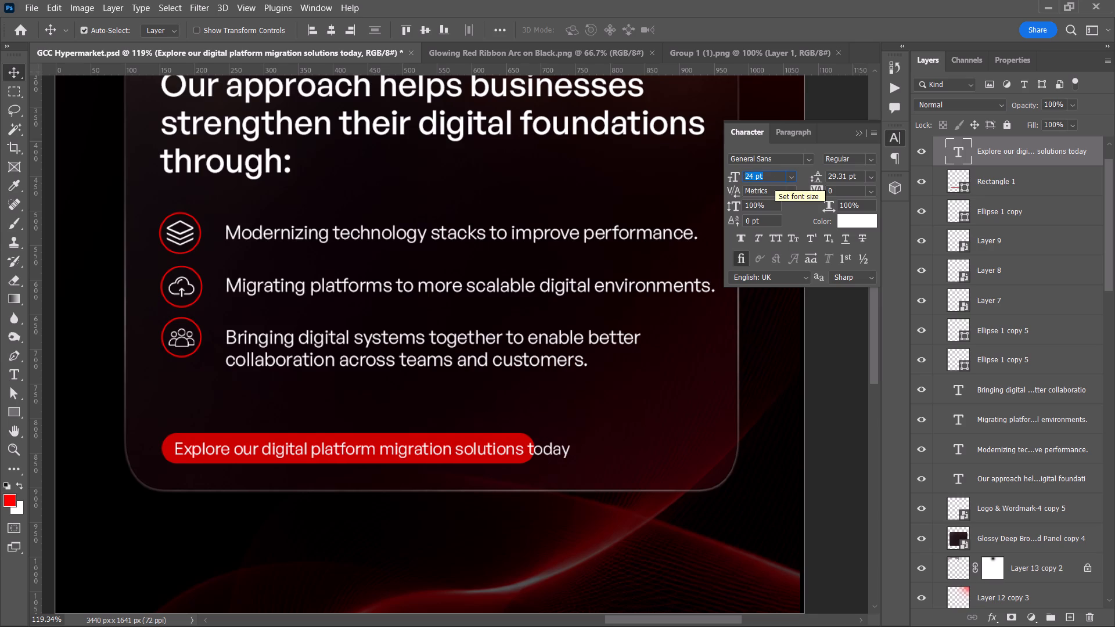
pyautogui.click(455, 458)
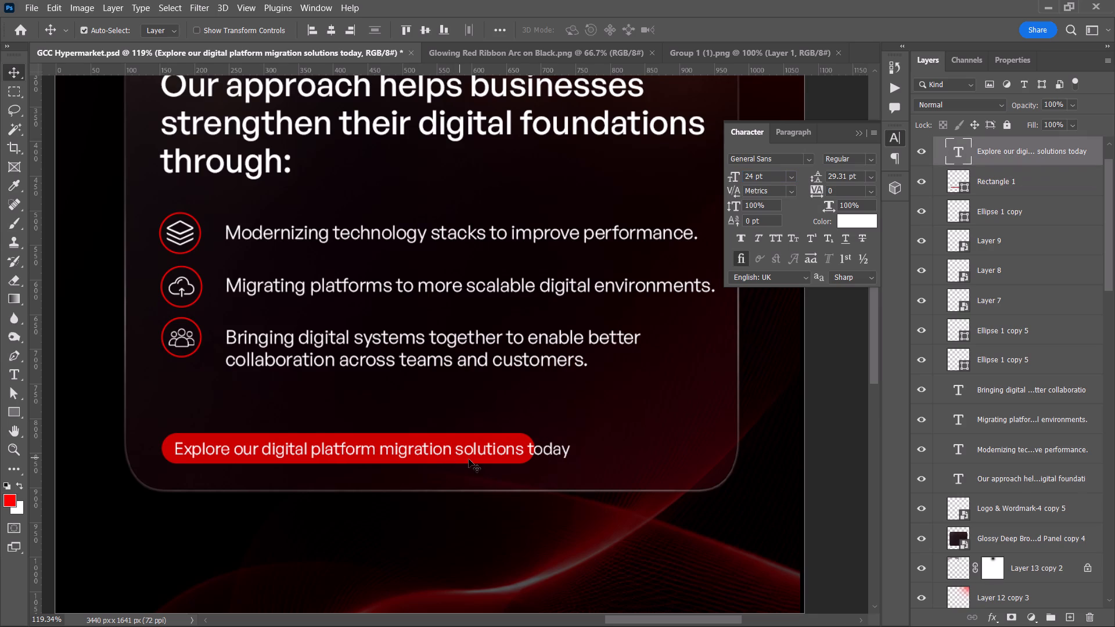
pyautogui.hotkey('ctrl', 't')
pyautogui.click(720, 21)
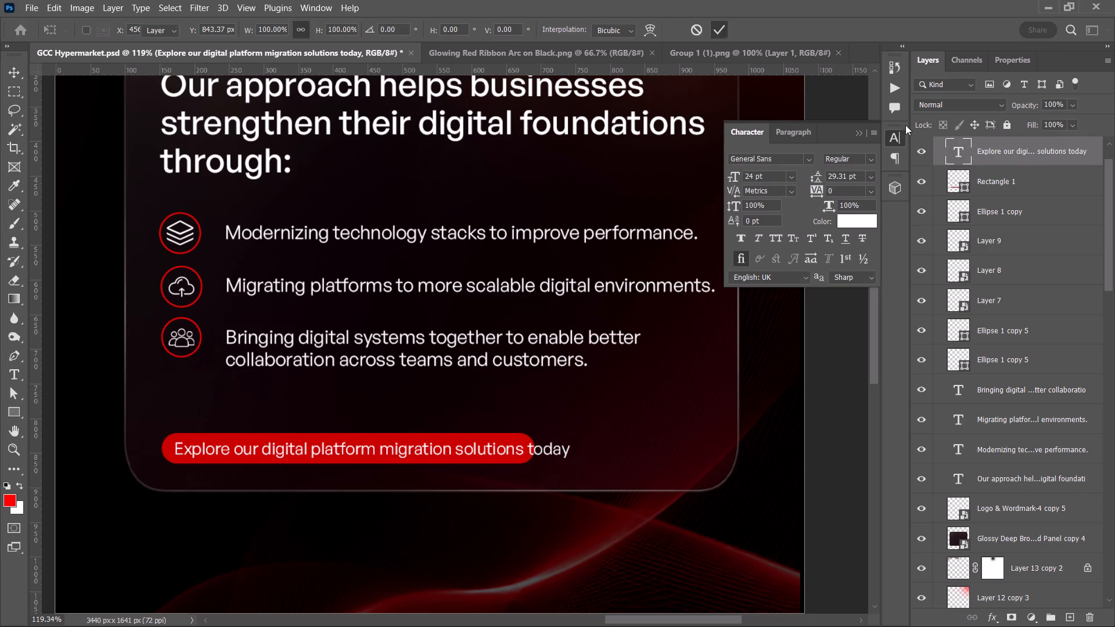
# Widen the red bar to about 114.5% so it extends past the end of the call-to-action text.
pyautogui.click(1055, 169)
pyautogui.click(1045, 175)
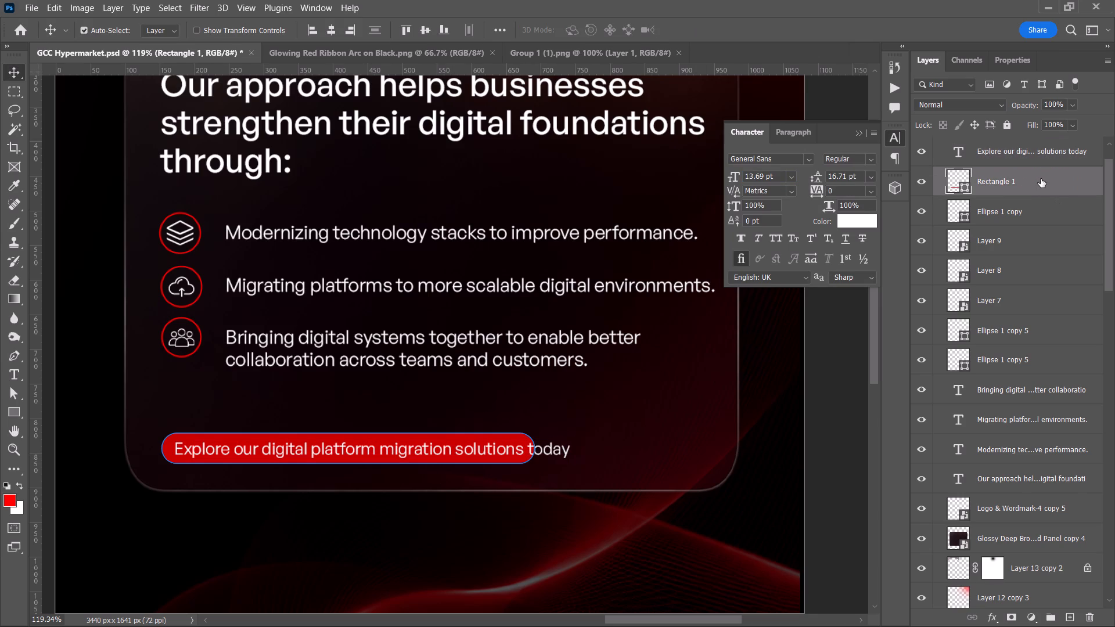
pyautogui.hotkey('ctrl', 't')
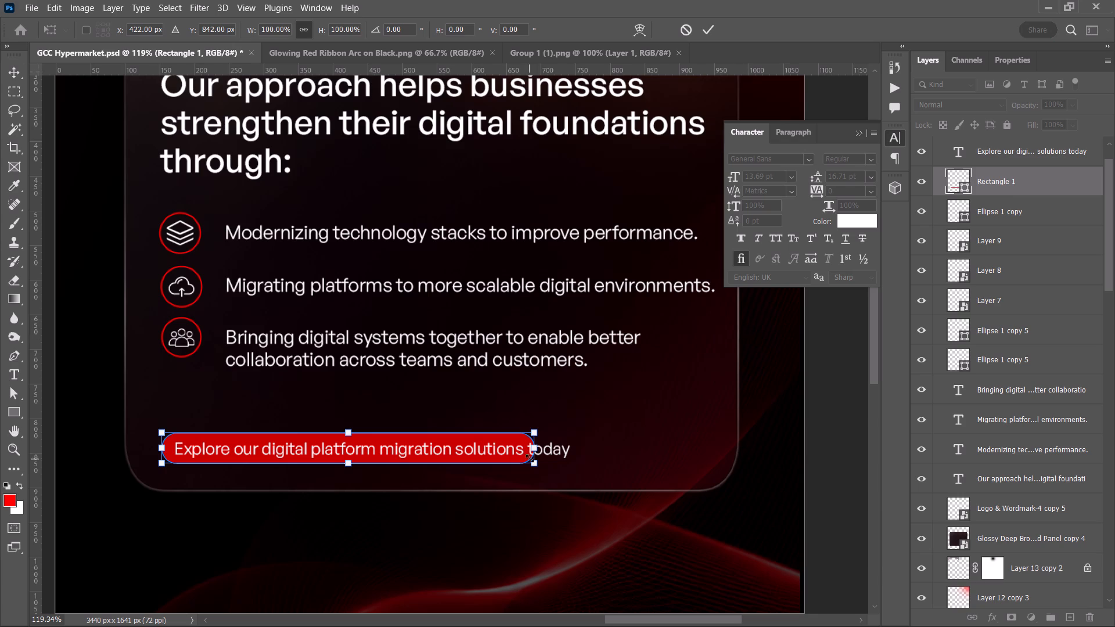
pyautogui.keyDown('shift'); pyautogui.moveTo(533, 449); pyautogui.dragTo(592, 448); pyautogui.keyUp('shift')
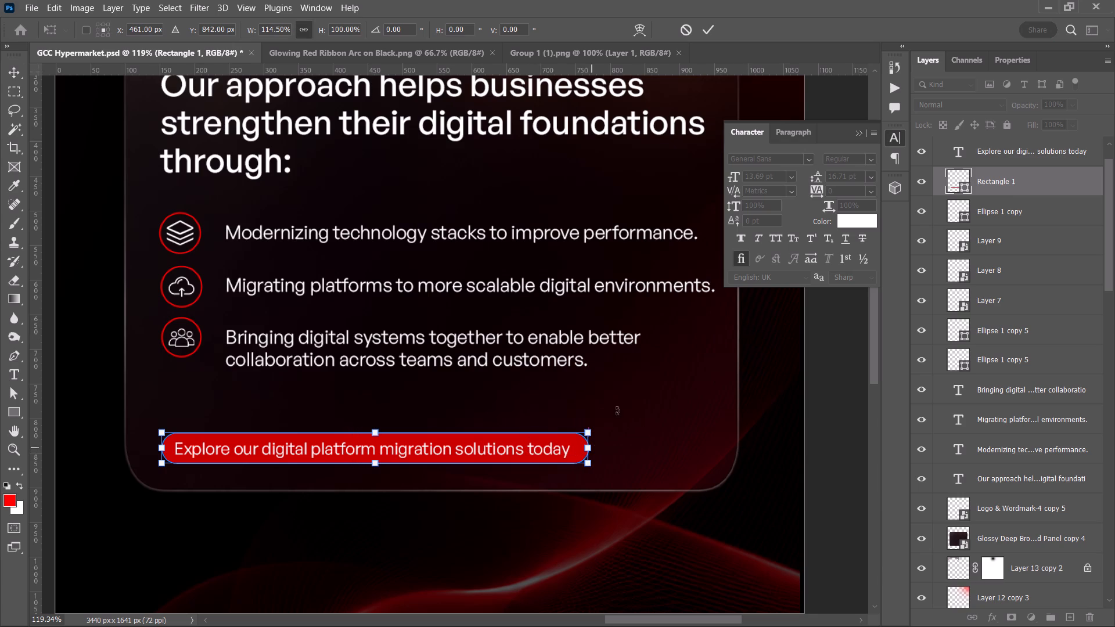
pyautogui.click(708, 27)
# Centre the call-to-action text and the red bar on each other, both horizontally and vertically.
pyautogui.keyDown('alt'); pyautogui.scroll(4, 365, 469); pyautogui.keyUp('alt')
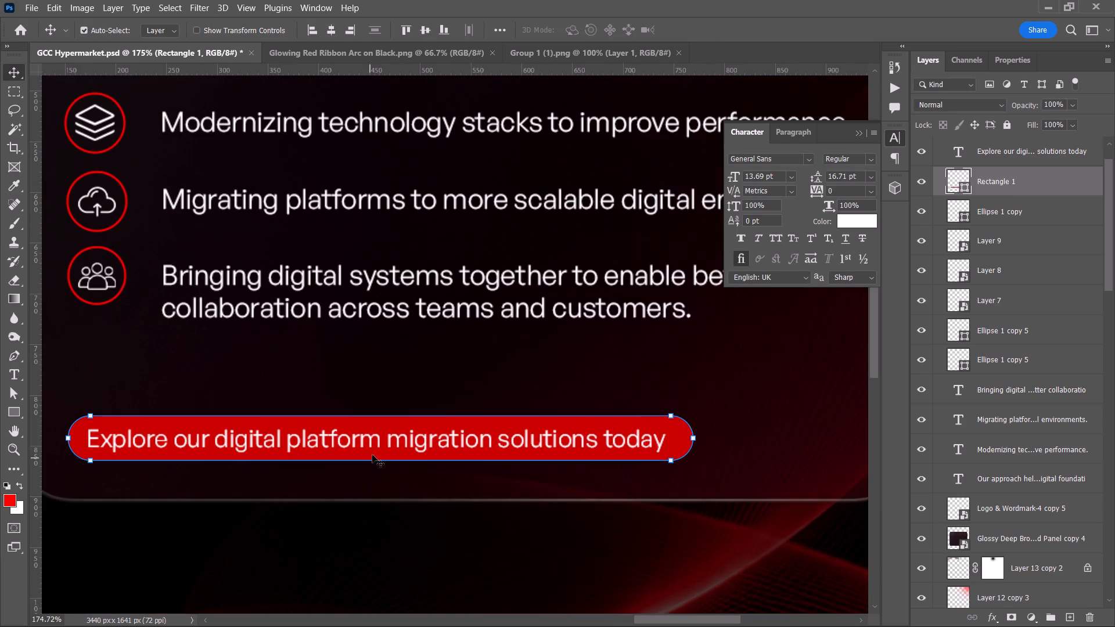
pyautogui.click(377, 443)
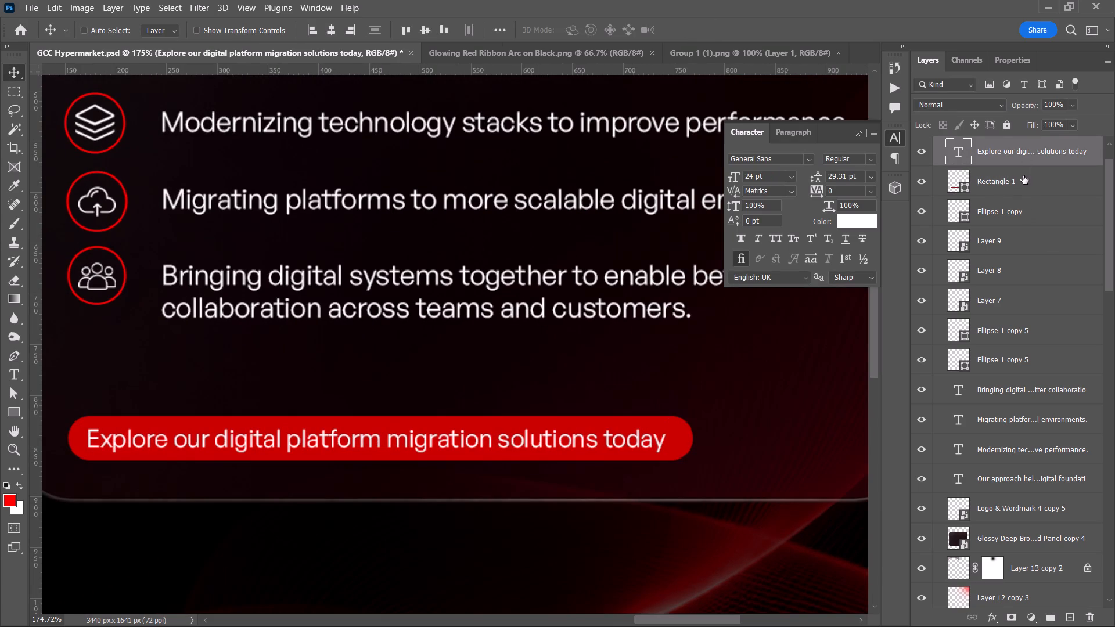
pyautogui.keyDown('ctrl'); pyautogui.click(1023, 176); pyautogui.keyUp('ctrl')
pyautogui.click(330, 34)
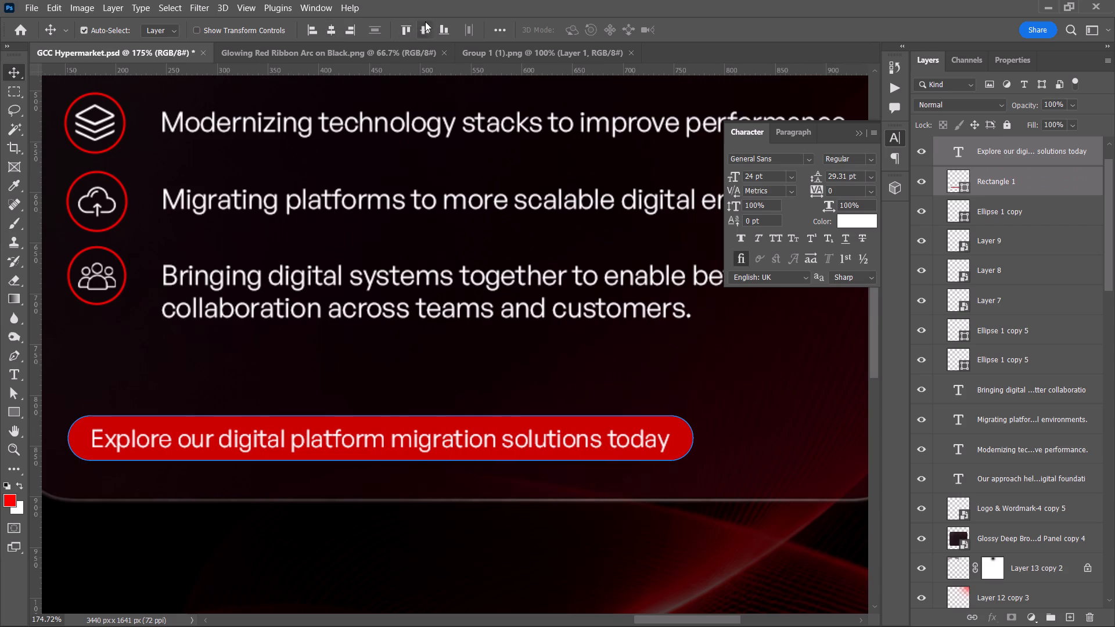
pyautogui.click(426, 27)
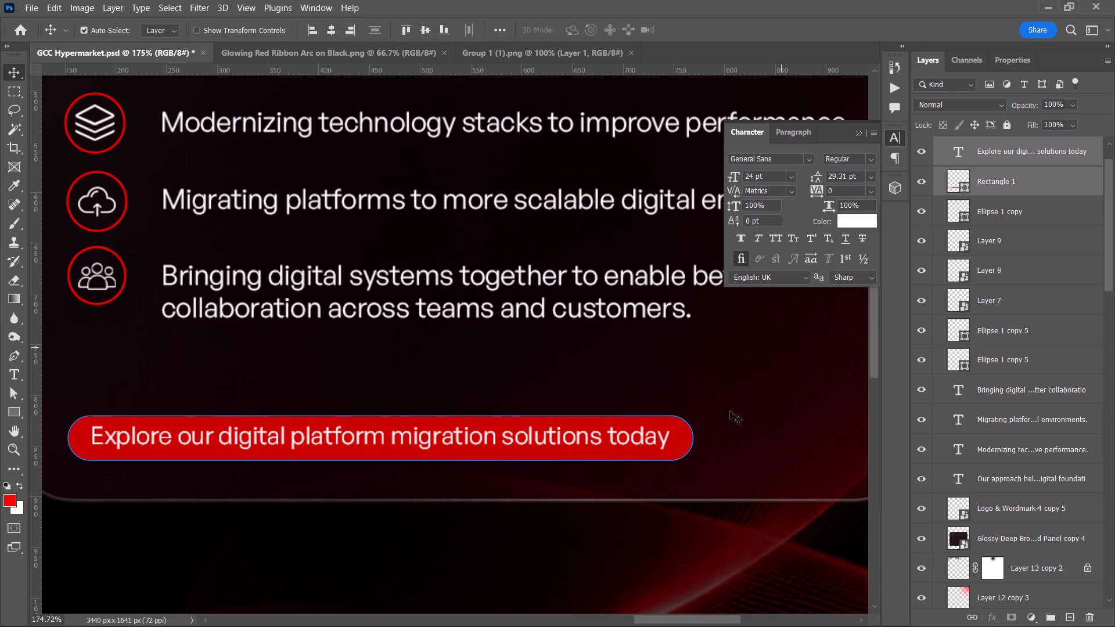
# Nudge the call-to-action text down about 1 px within the red bar.
pyautogui.click(677, 530)
pyautogui.keyDown('alt'); pyautogui.scroll(3, 256, 462); pyautogui.keyUp('alt')
pyautogui.press('space')
pyautogui.moveTo(322, 465); pyautogui.dragTo(450, 484)
pyautogui.keyDown('alt'); pyautogui.scroll(6, 229, 467); pyautogui.keyUp('alt')
pyautogui.moveTo(216, 439); pyautogui.dragTo(216, 445)
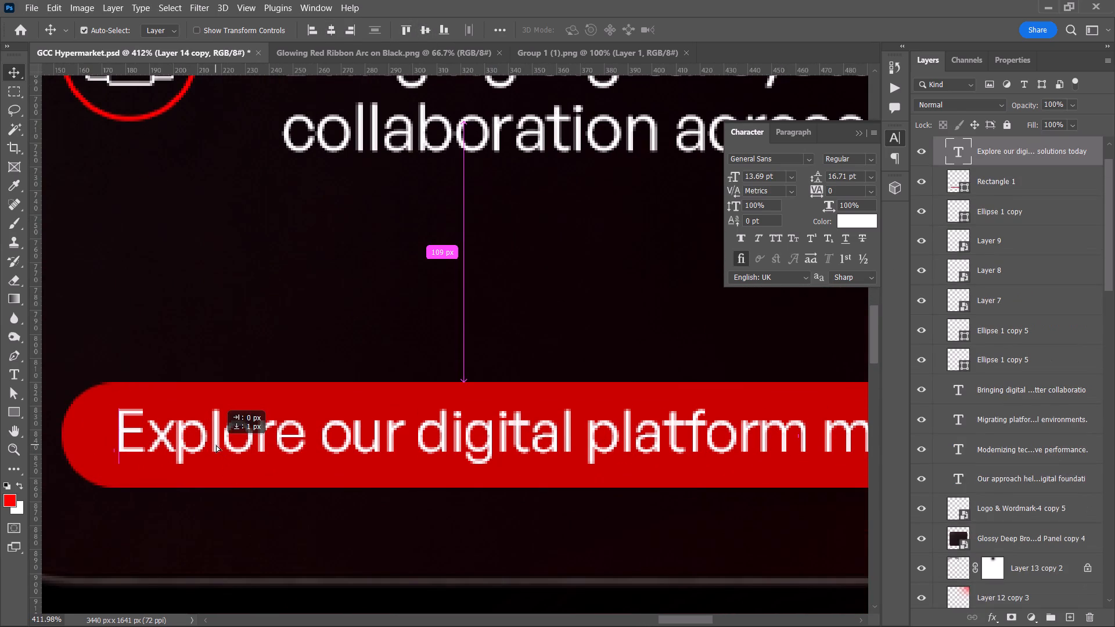
pyautogui.moveTo(216, 445); pyautogui.dragTo(215, 448)
# Apply faux bold to the call-to-action text.
pyautogui.keyDown('alt'); pyautogui.scroll(-12, 280, 437); pyautogui.keyUp('alt')
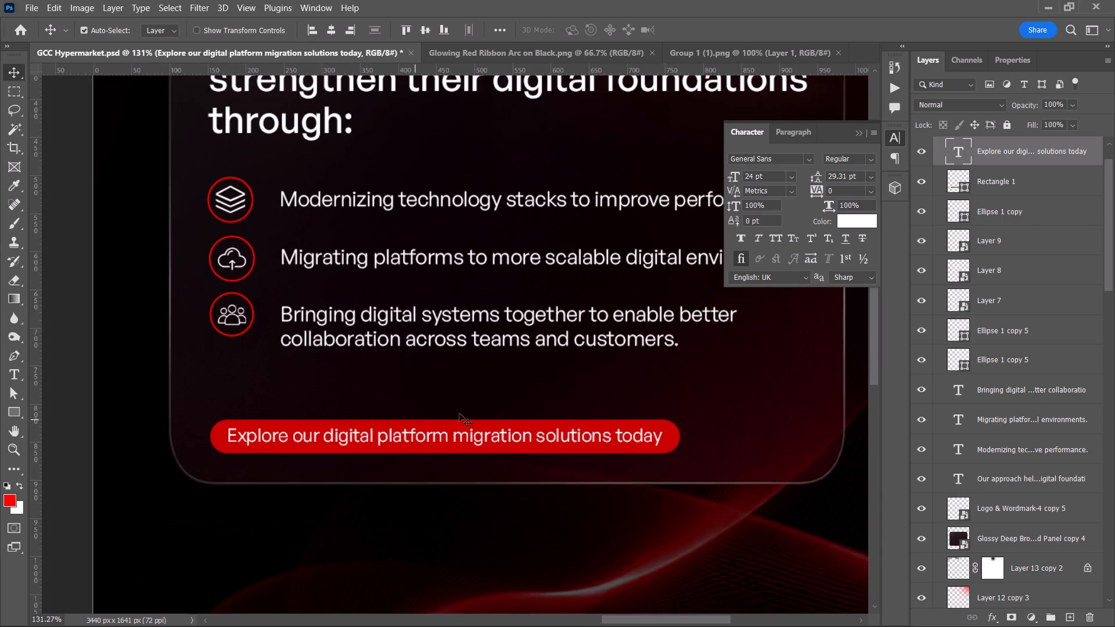
pyautogui.click(742, 240)
# Examine how the bold call-to-action text fits its red bar within the full Artboard 3 layout.
pyautogui.keyDown('alt'); pyautogui.scroll(-4, 505, 455); pyautogui.keyUp('alt')
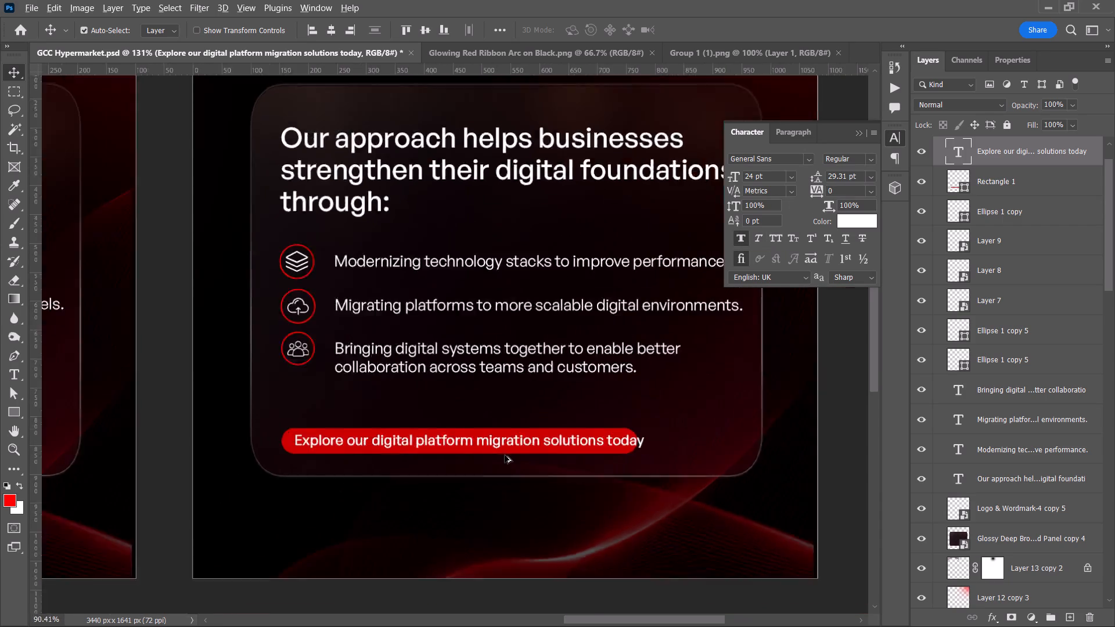
pyautogui.keyDown('alt'); pyautogui.scroll(-2, 505, 455); pyautogui.keyUp('alt')
pyautogui.press('space')
pyautogui.press('space')
pyautogui.press('space')
pyautogui.press('space')
pyautogui.press('space')
pyautogui.press('space')
pyautogui.moveTo(505, 473); pyautogui.dragTo(417, 512)
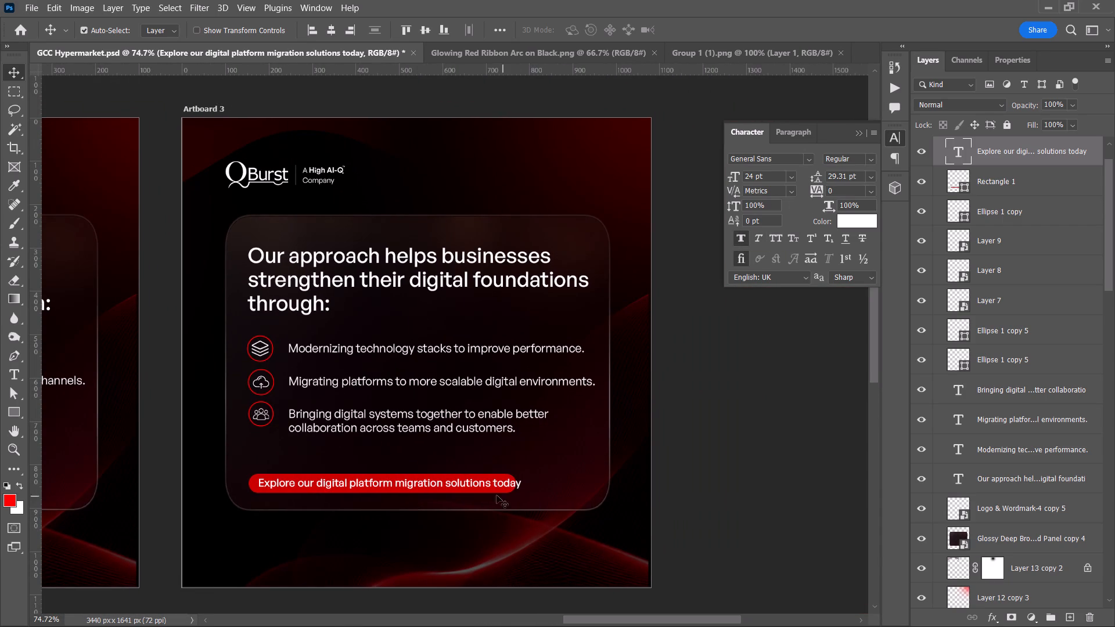
# Widen the red call-to-action bar on Artboard 3 rightward so it encloses the whole bold text with even side padding.
pyautogui.keyDown('alt'); pyautogui.scroll(1, 450, 493); pyautogui.keyUp('alt')
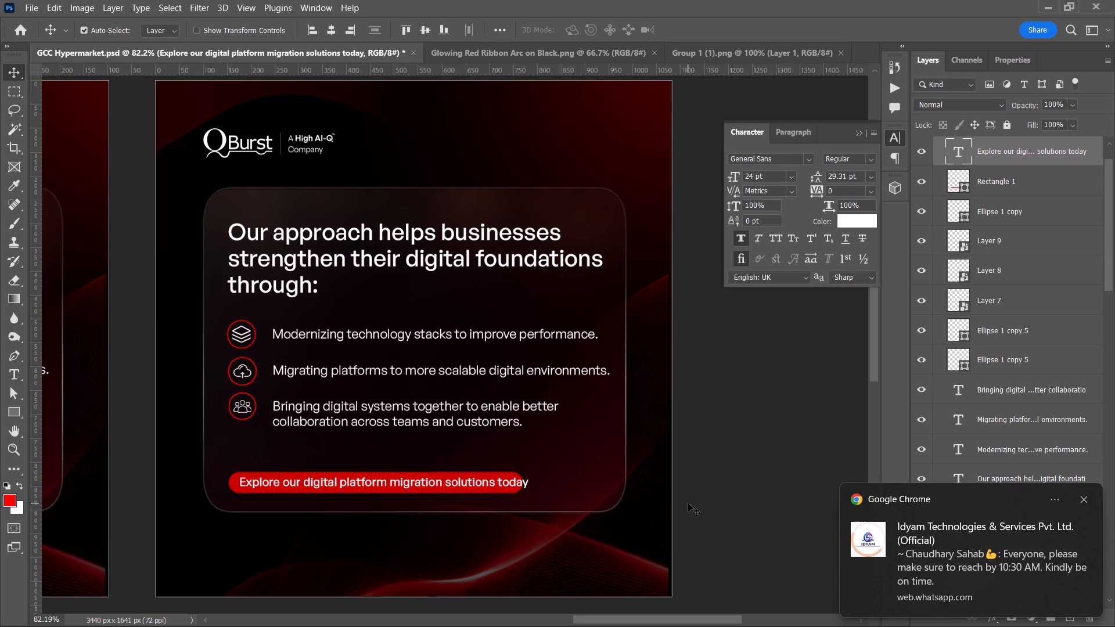
pyautogui.click(1020, 175)
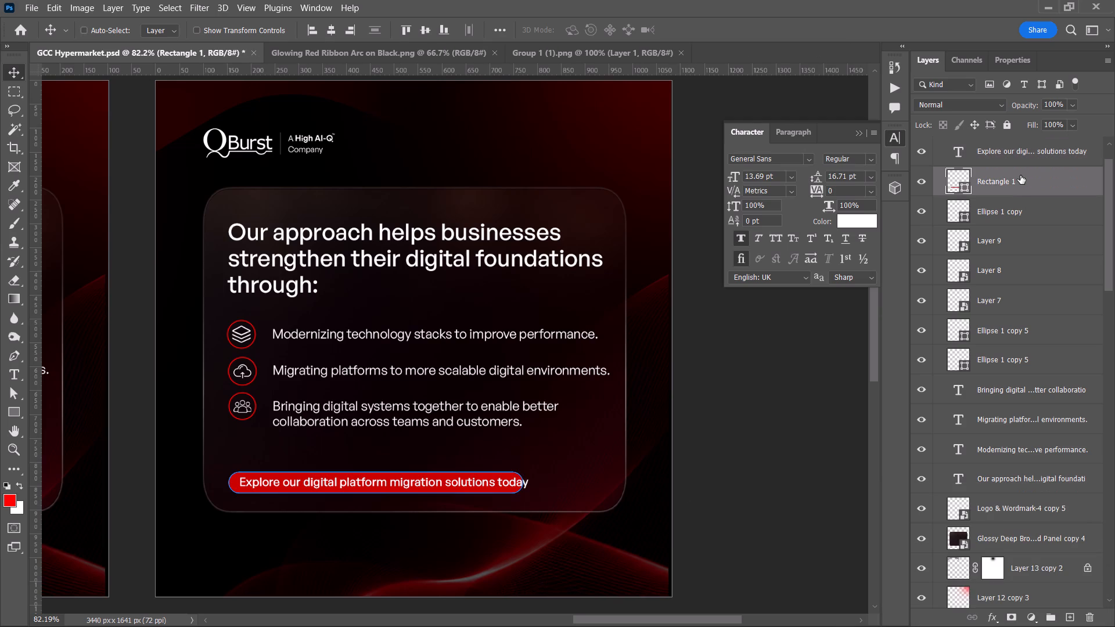
pyautogui.hotkey('ctrl', 't')
pyautogui.keyDown('shift'); pyautogui.moveTo(526, 486); pyautogui.dragTo(535, 484); pyautogui.keyUp('shift')
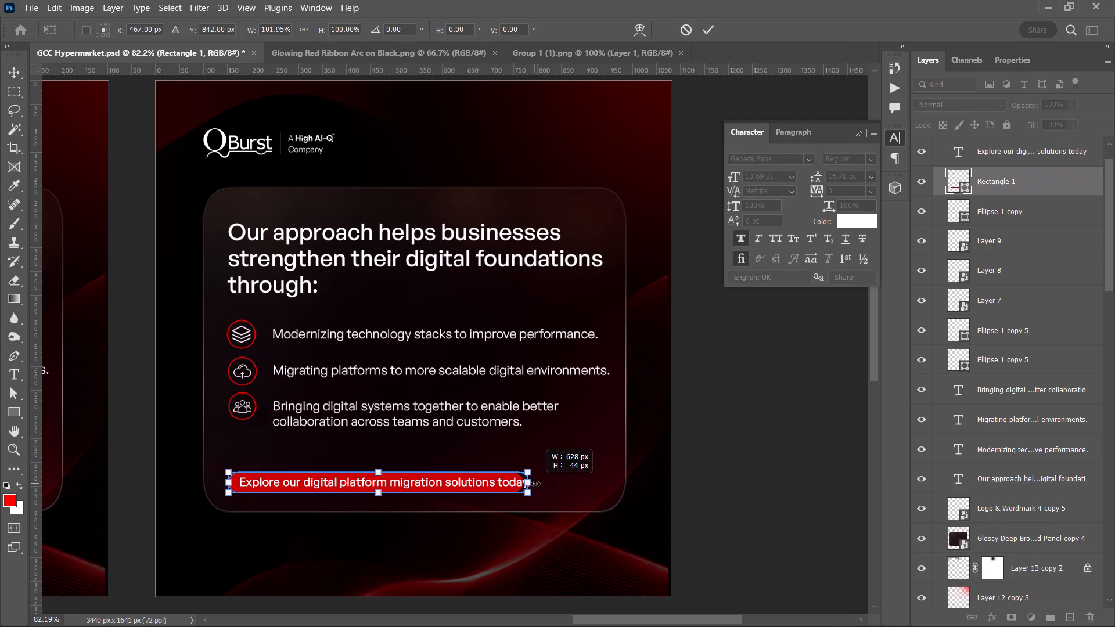
pyautogui.keyDown('shift'); pyautogui.moveTo(535, 484); pyautogui.dragTo(539, 484); pyautogui.keyUp('shift')
pyautogui.click(701, 32)
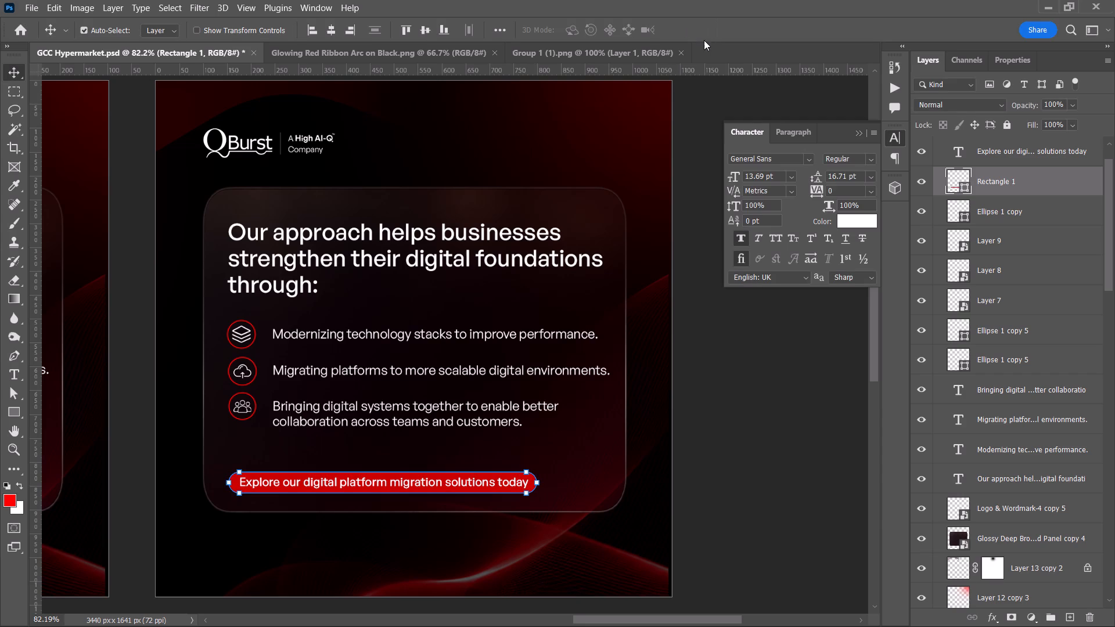
pyautogui.click(765, 412)
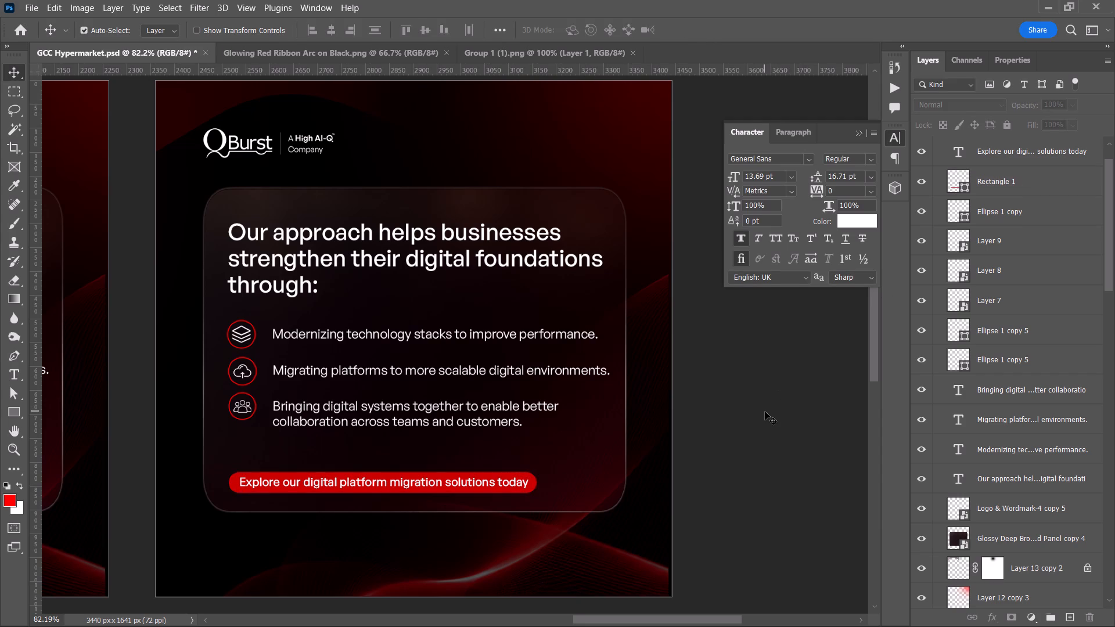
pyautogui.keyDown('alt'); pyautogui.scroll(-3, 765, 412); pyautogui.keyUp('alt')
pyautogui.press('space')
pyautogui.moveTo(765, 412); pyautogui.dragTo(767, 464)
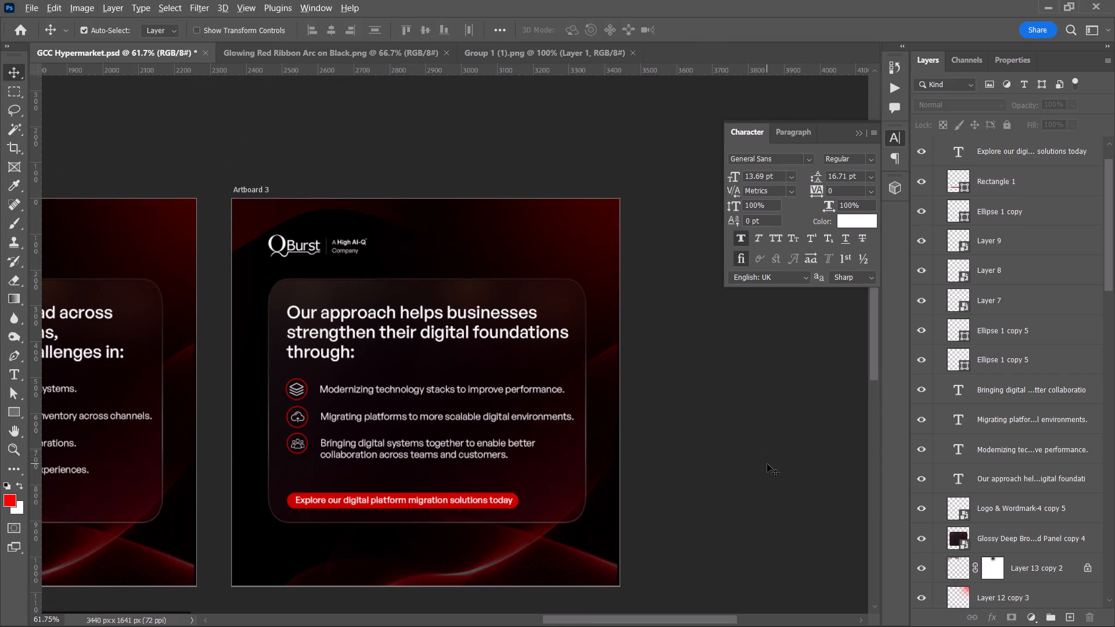
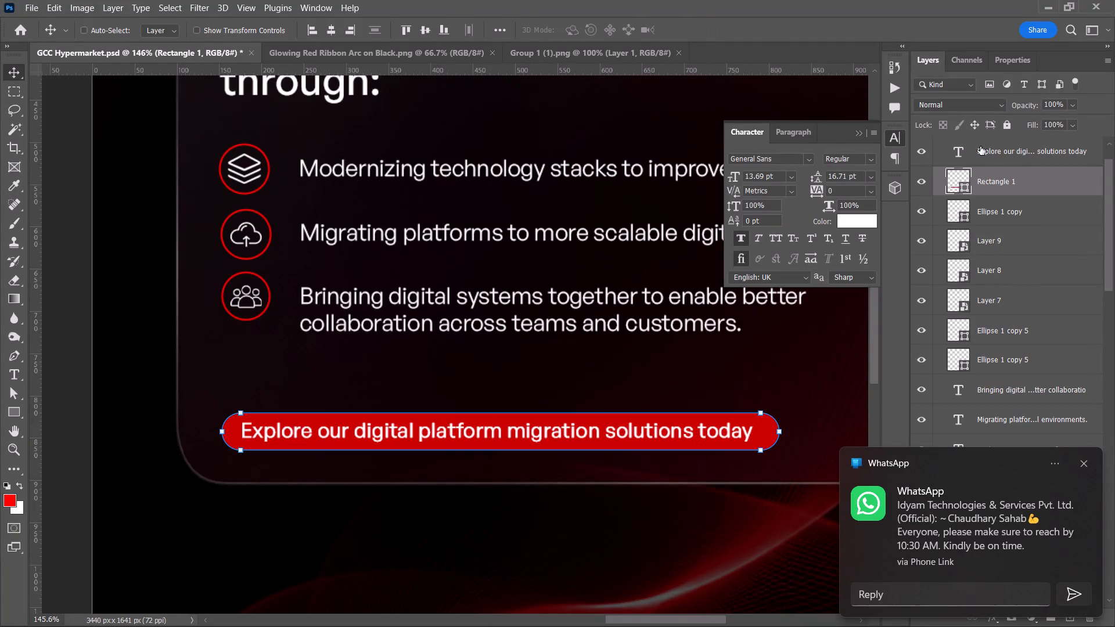
# Centre the bold call-to-action text and the red bar on each other horizontally.
pyautogui.keyDown('ctrl'); pyautogui.click(987, 153); pyautogui.keyUp('ctrl')
pyautogui.click(330, 31)
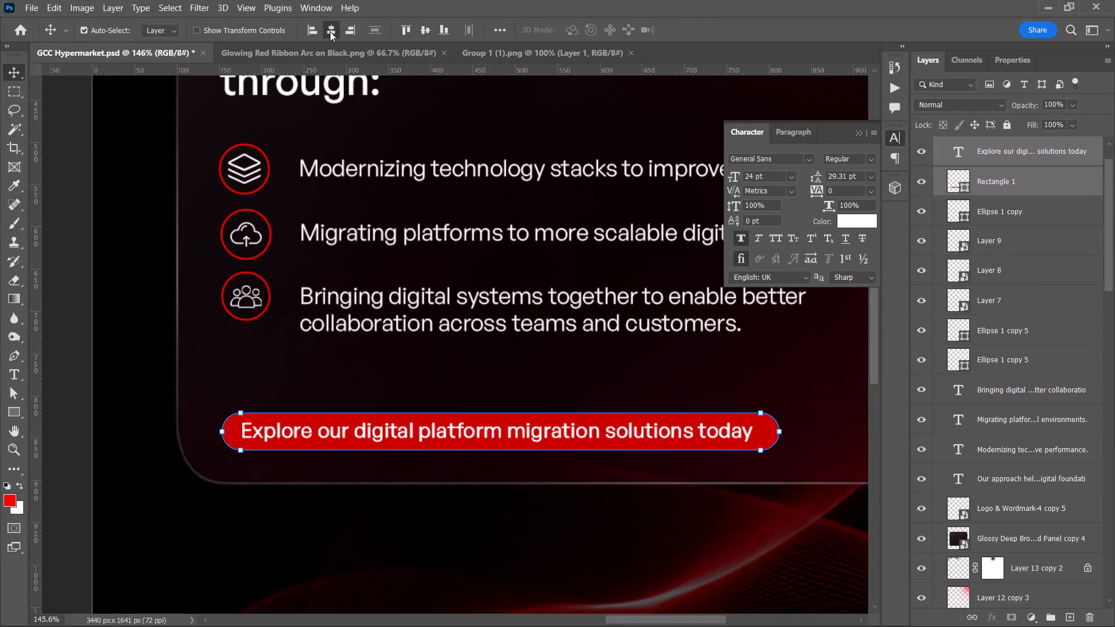
pyautogui.click(729, 531)
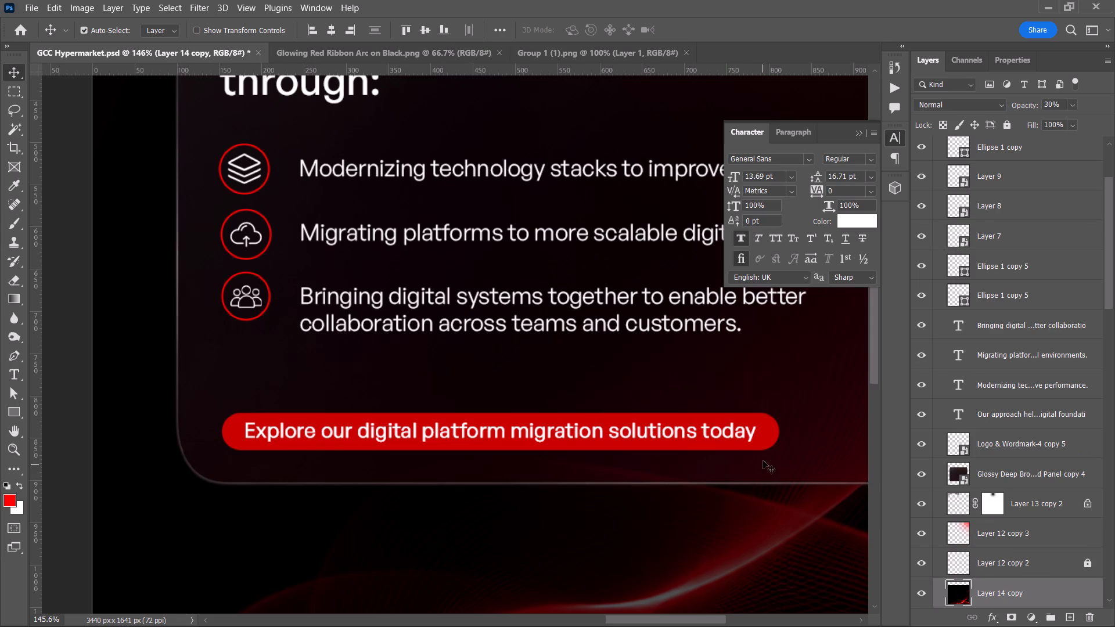
# Adjust the red call-to-action bar's corner radius to keep its ends fully rounded.
pyautogui.click(771, 434)
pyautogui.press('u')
pyautogui.keyDown('alt'); pyautogui.scroll(5, 748, 435); pyautogui.keyUp('alt')
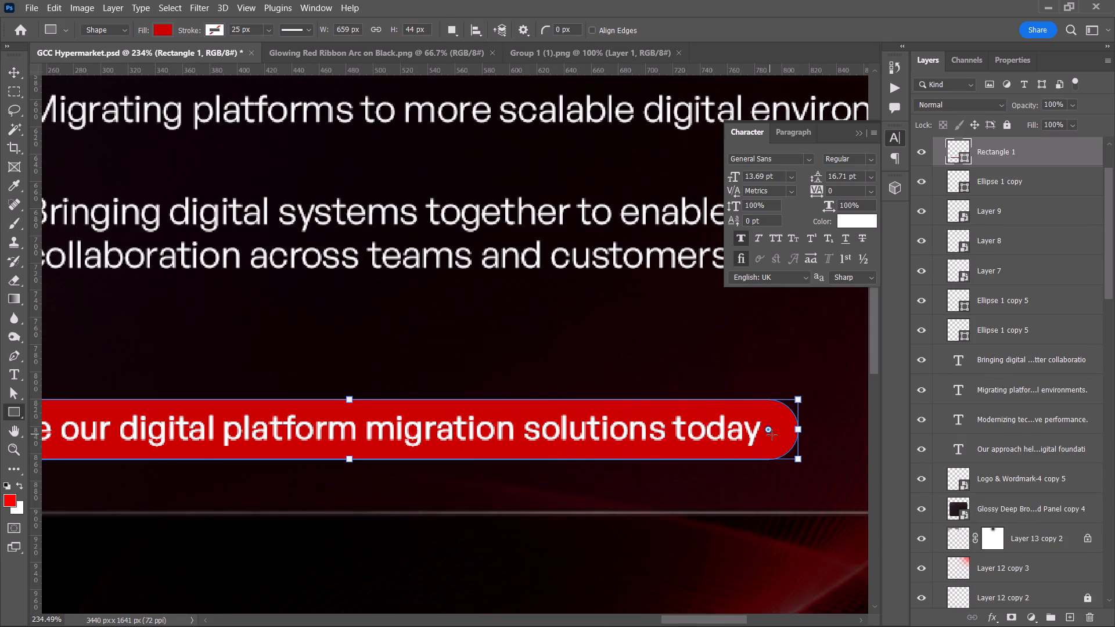
pyautogui.moveTo(769, 428); pyautogui.dragTo(746, 437)
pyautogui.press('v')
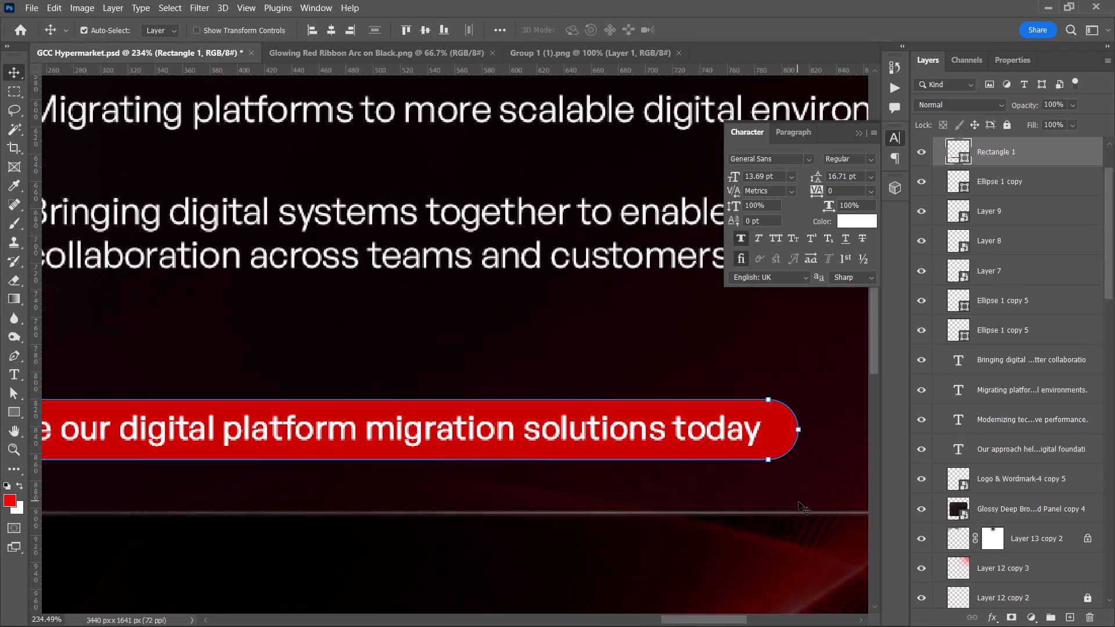
pyautogui.click(799, 503)
# Save the GCC Hypermarket.psd document with the adjusted call-to-action bar.
pyautogui.keyDown('alt'); pyautogui.scroll(-7, 799, 503); pyautogui.keyUp('alt')
pyautogui.hotkey('ctrl', 's')
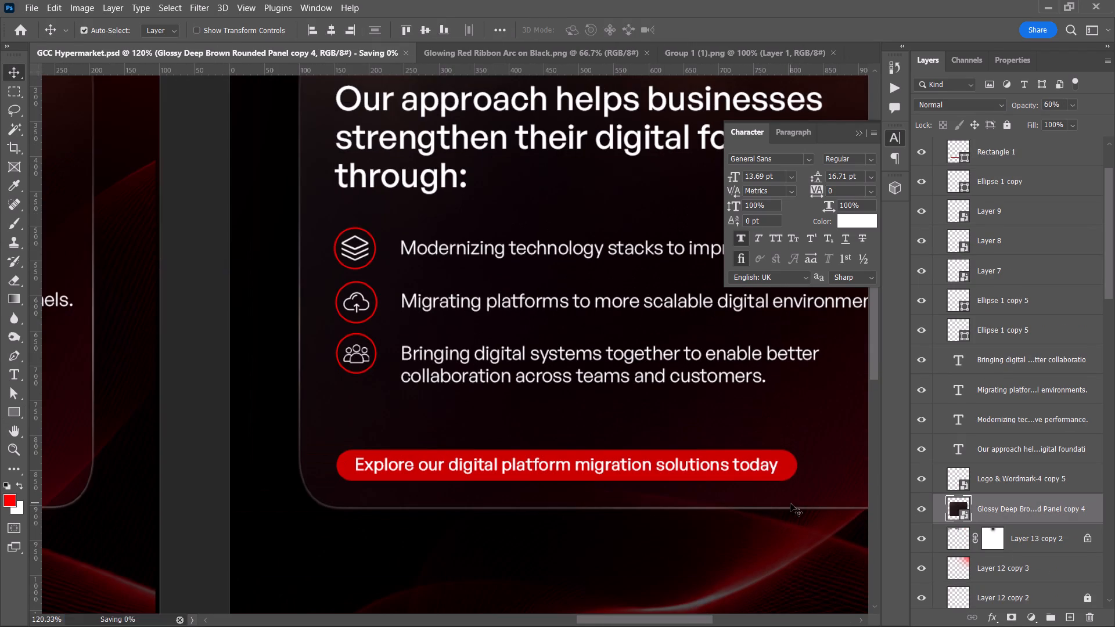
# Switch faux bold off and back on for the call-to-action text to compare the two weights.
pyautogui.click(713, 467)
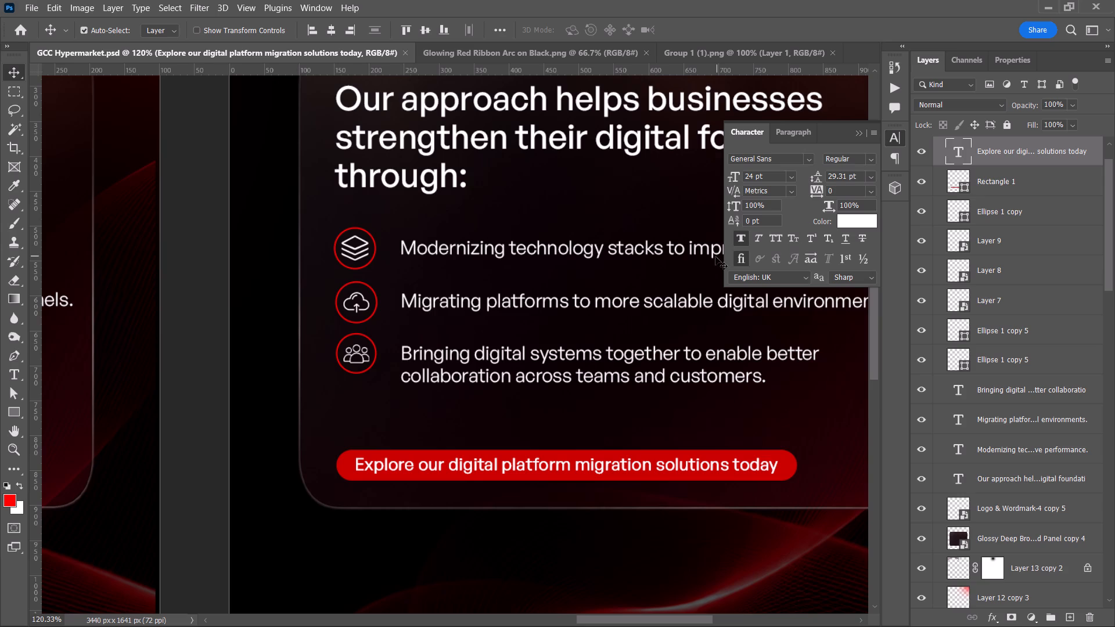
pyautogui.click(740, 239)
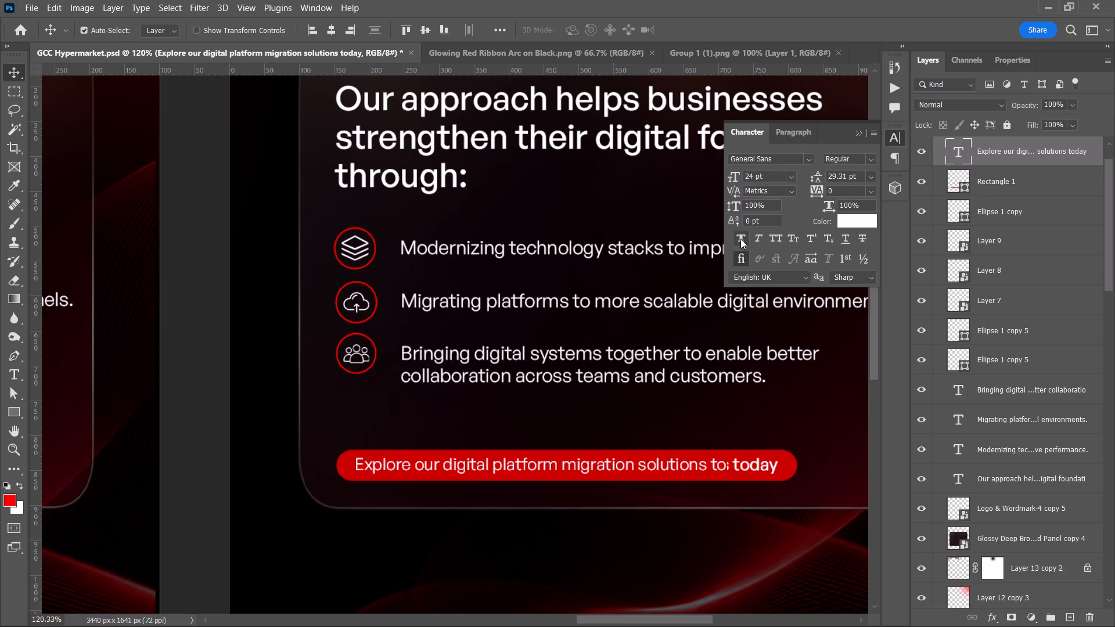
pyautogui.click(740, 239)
# Save GCC Hypermarket.psd with the call-to-action text in faux bold.
pyautogui.hotkey('ctrl', 's')
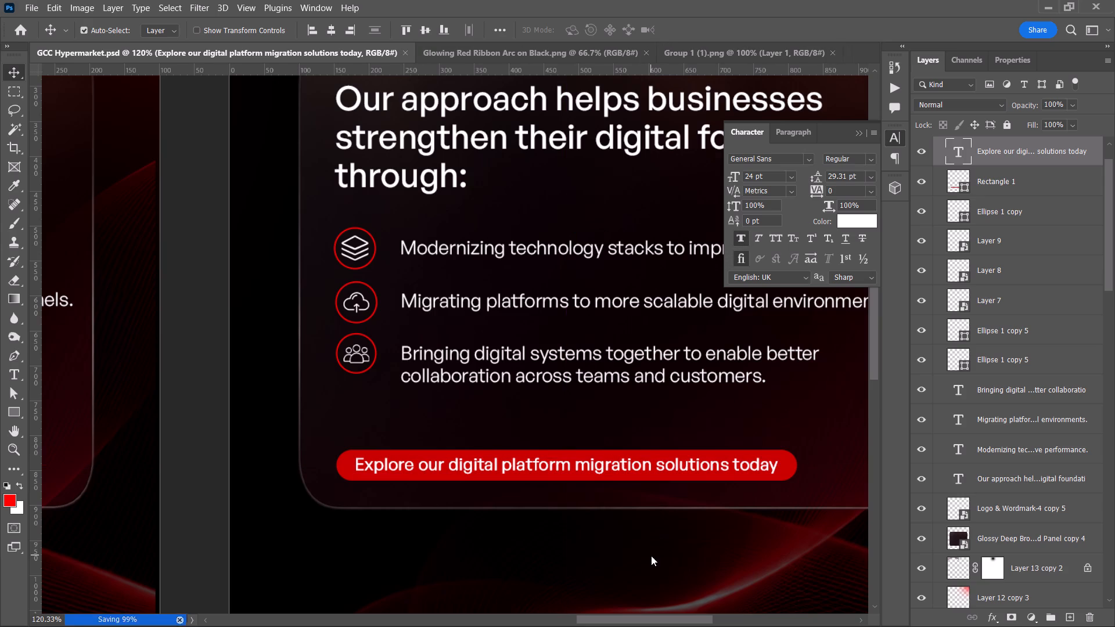
# Review all three artboards side by side, comparing the headings, bullet lists and the call-to-action bar on Artboard 3.
pyautogui.keyDown('alt'); pyautogui.scroll(-5, 674, 502); pyautogui.keyUp('alt')
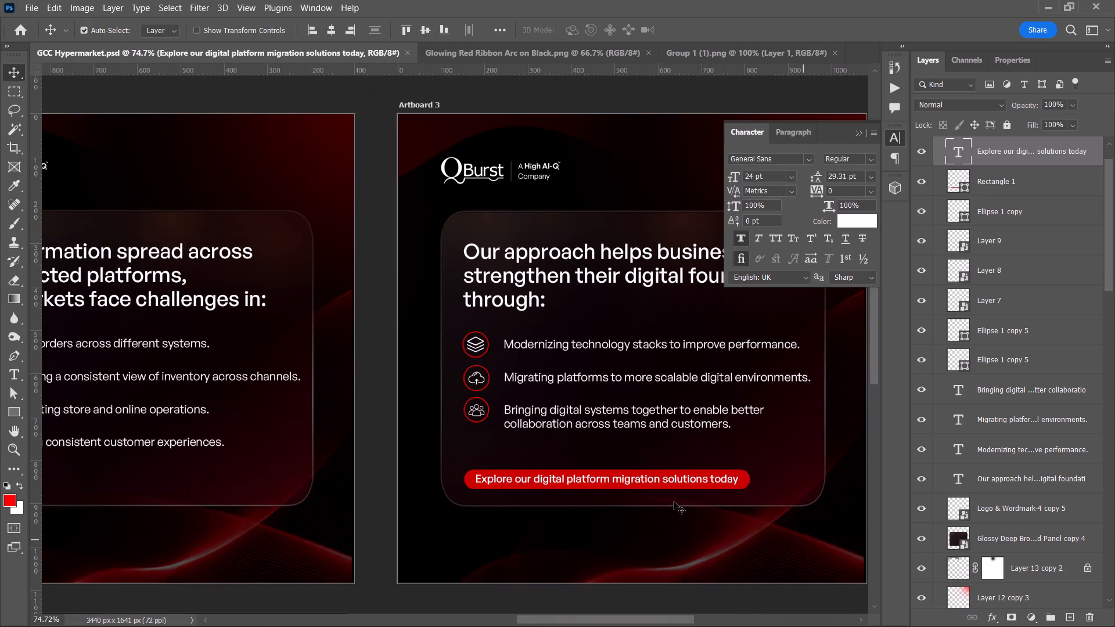
pyautogui.press('space')
pyautogui.moveTo(674, 502); pyautogui.dragTo(646, 492)
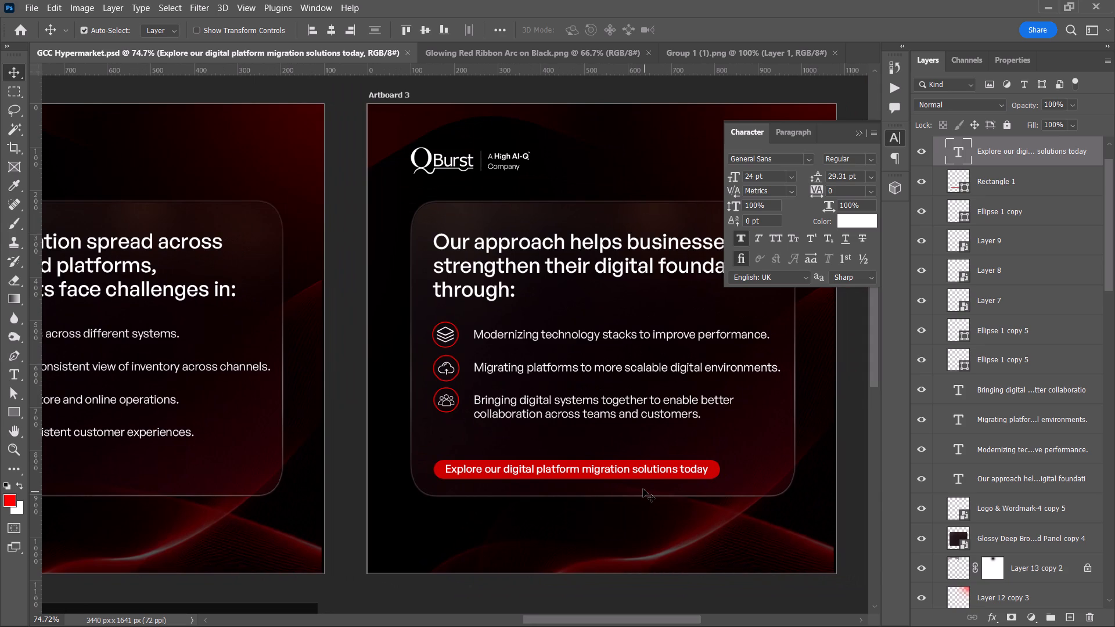
pyautogui.keyDown('alt'); pyautogui.scroll(-2, 643, 489); pyautogui.keyUp('alt')
pyautogui.press('space')
pyautogui.moveTo(643, 489); pyautogui.dragTo(612, 490)
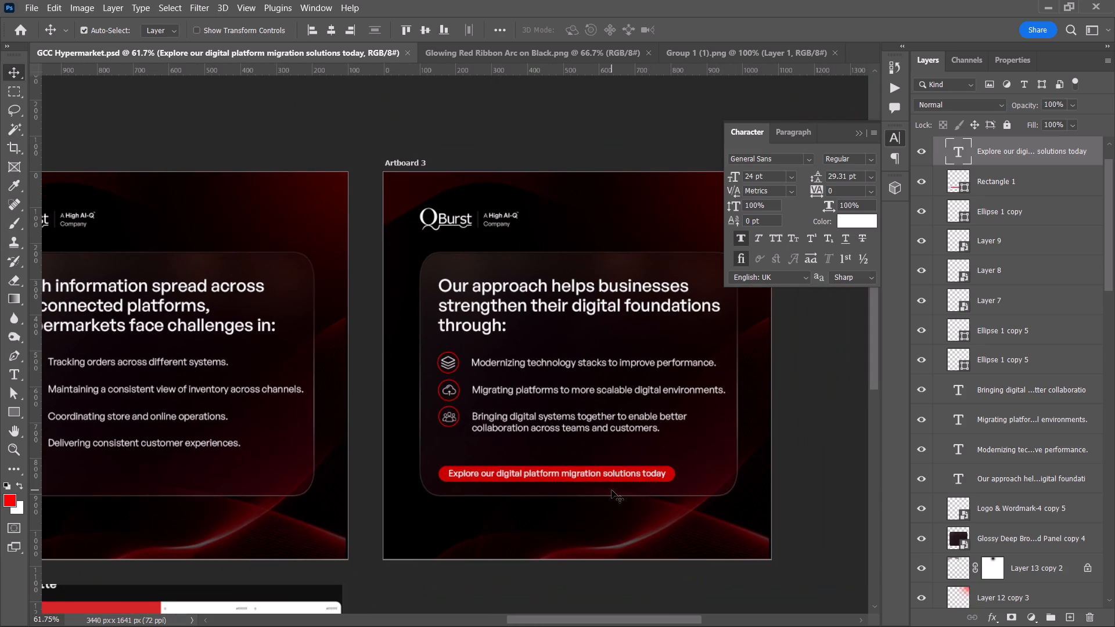
pyautogui.keyDown('alt'); pyautogui.scroll(-3, 612, 490); pyautogui.keyUp('alt')
pyautogui.press('space')
pyautogui.press('space')
pyautogui.press('space')
pyautogui.press('space')
pyautogui.press('space')
pyautogui.press('space')
pyautogui.press('space')
pyautogui.press('space')
pyautogui.press('space')
pyautogui.press('space')
pyautogui.press('space')
pyautogui.press('space')
pyautogui.press('space')
pyautogui.press('space')
pyautogui.press('space')
pyautogui.press('space')
pyautogui.press('space')
pyautogui.press('space')
pyautogui.press('space')
pyautogui.press('space')
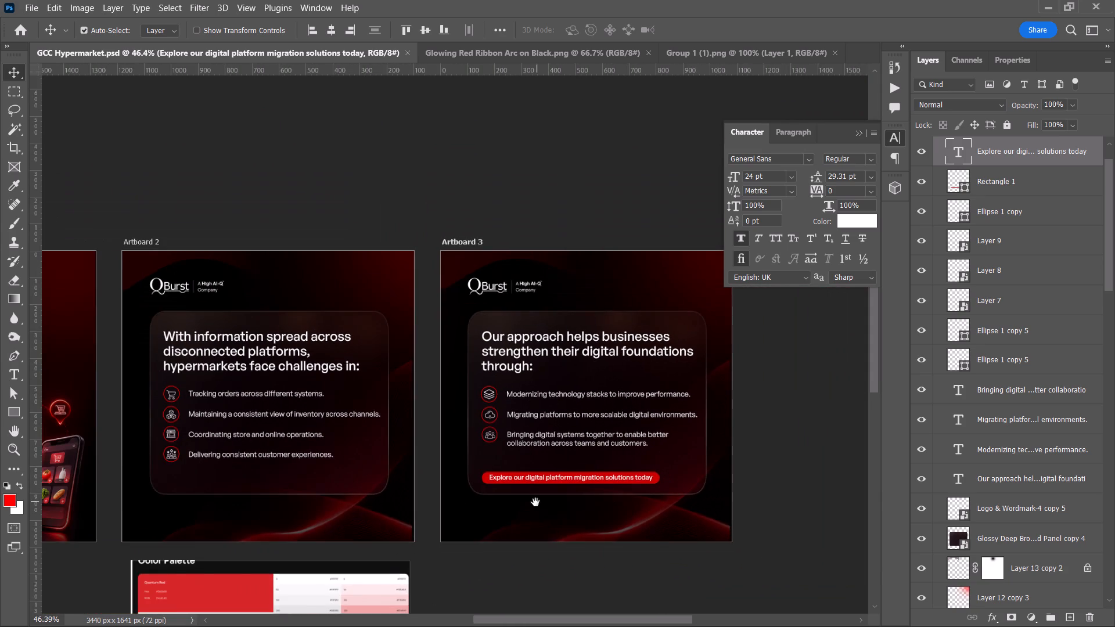
pyautogui.moveTo(535, 502); pyautogui.dragTo(607, 507)
pyautogui.moveTo(553, 522); pyautogui.dragTo(565, 520)
pyautogui.press('space')
pyautogui.press('space')
pyautogui.press('space')
pyautogui.press('space')
pyautogui.press('space')
pyautogui.press('space')
pyautogui.press('space')
pyautogui.press('space')
pyautogui.press('space')
pyautogui.press('space')
pyautogui.press('space')
pyautogui.press('space')
pyautogui.press('space')
pyautogui.press('space')
pyautogui.press('space')
pyautogui.press('space')
pyautogui.press('space')
pyautogui.press('space')
pyautogui.press('space')
pyautogui.press('space')
pyautogui.moveTo(514, 516); pyautogui.dragTo(516, 516)
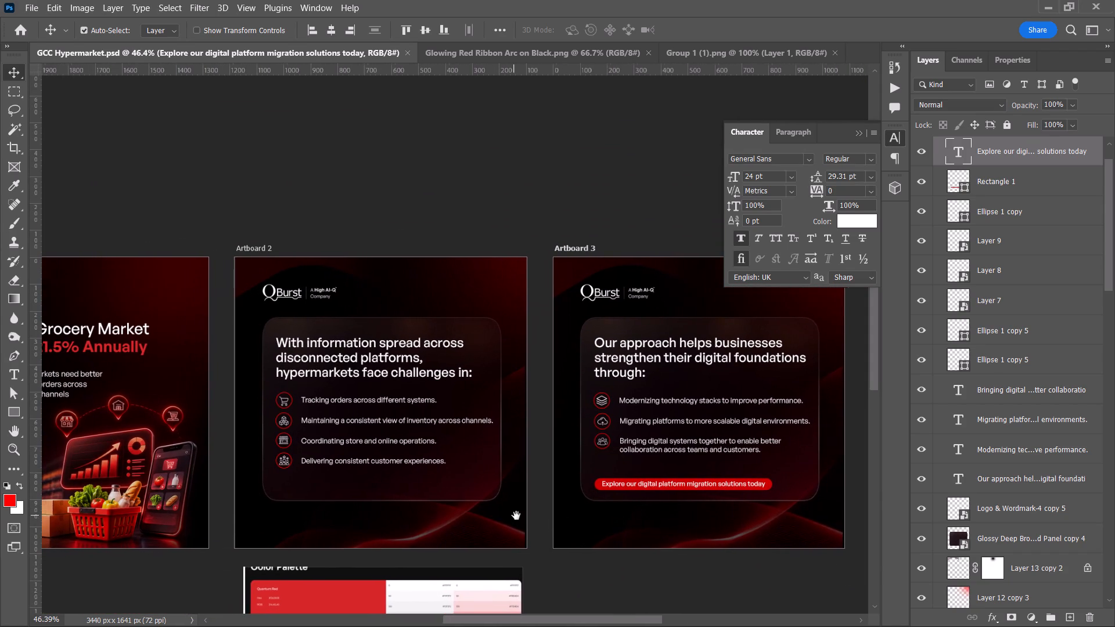
pyautogui.moveTo(516, 516); pyautogui.dragTo(539, 513)
pyautogui.moveTo(405, 529); pyautogui.dragTo(461, 527)
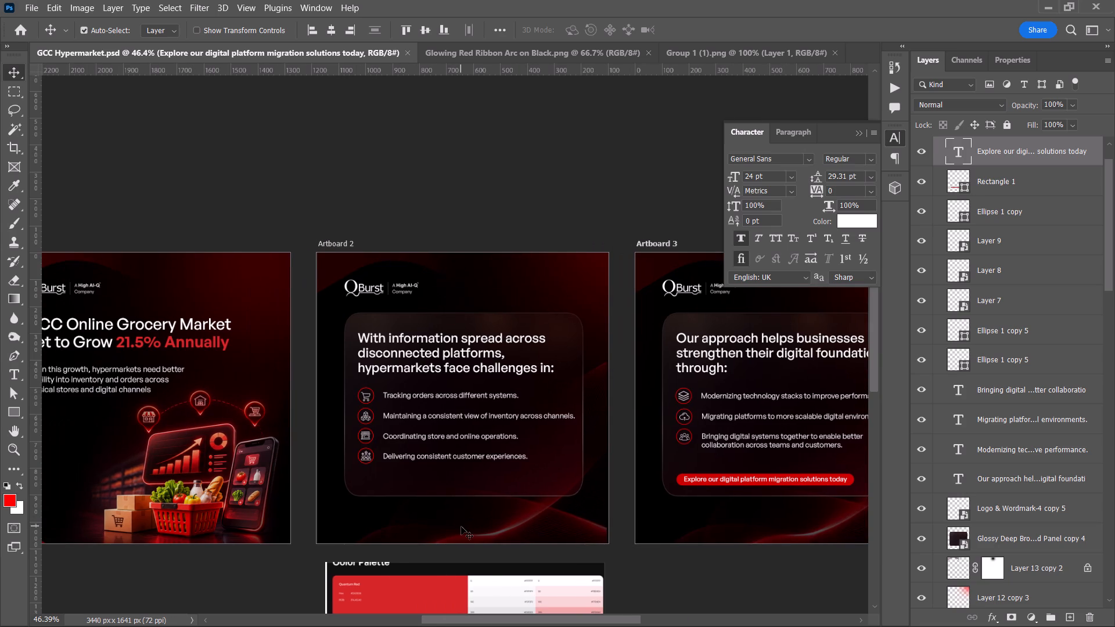
pyautogui.press('space')
pyautogui.press('space')
pyautogui.press('space')
pyautogui.press('space')
pyautogui.press('space')
pyautogui.press('space')
pyautogui.press('space')
pyautogui.press('space')
pyautogui.press('space')
pyautogui.press('space')
pyautogui.press('space')
pyautogui.press('space')
pyautogui.press('space')
pyautogui.press('space')
pyautogui.press('space')
pyautogui.press('space')
pyautogui.press('space')
pyautogui.press('space')
pyautogui.press('space')
pyautogui.press('space')
pyautogui.moveTo(454, 522); pyautogui.dragTo(492, 516)
pyautogui.moveTo(467, 514); pyautogui.dragTo(445, 505)
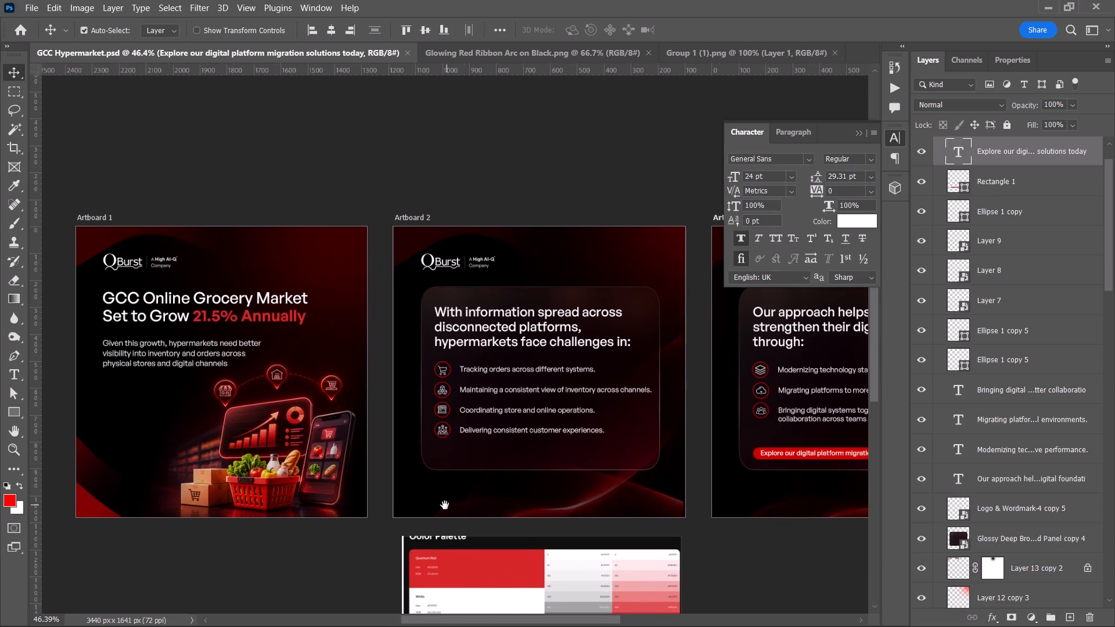
pyautogui.moveTo(445, 505); pyautogui.dragTo(436, 502)
pyautogui.moveTo(436, 502); pyautogui.dragTo(312, 491)
pyautogui.moveTo(346, 483); pyautogui.dragTo(174, 479)
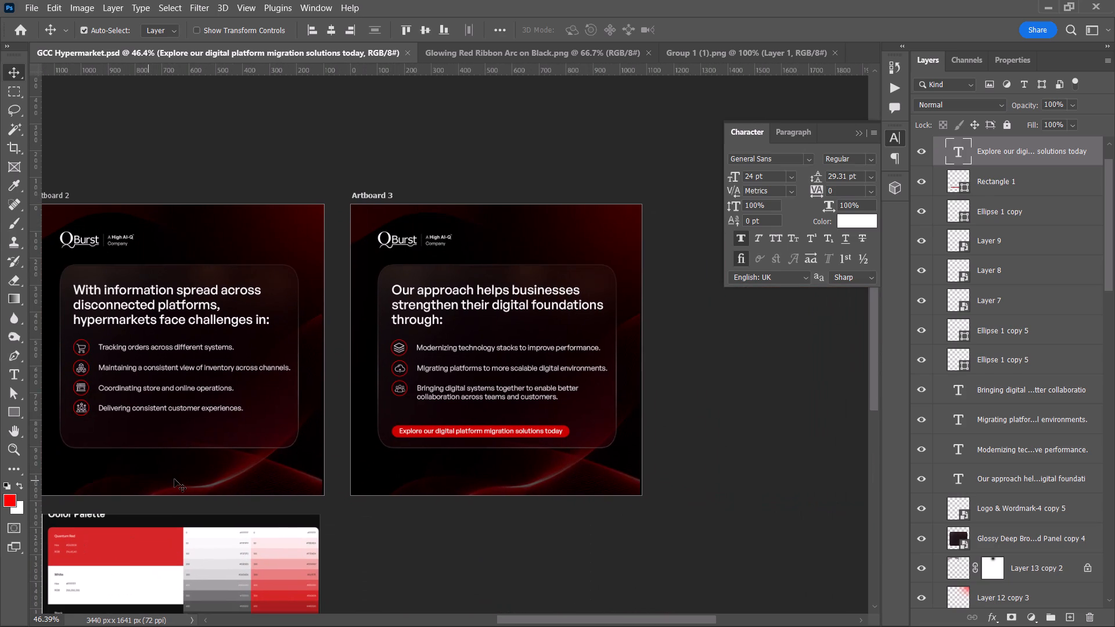
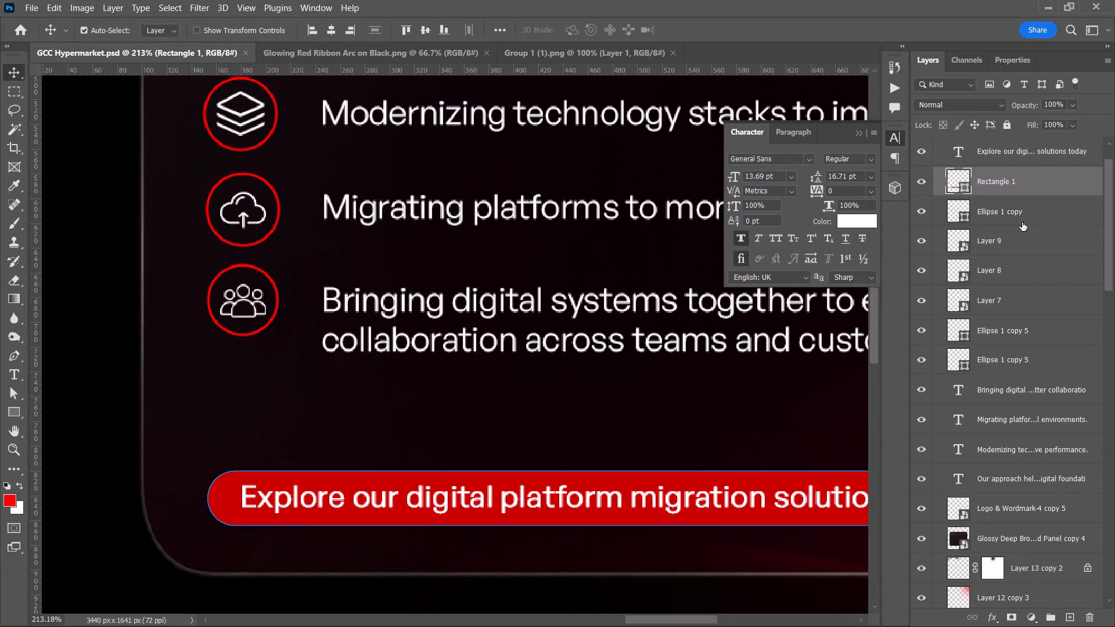
# Select the red circle around the people icon together with the red call-to-action bar for alignment.
pyautogui.click(1022, 211)
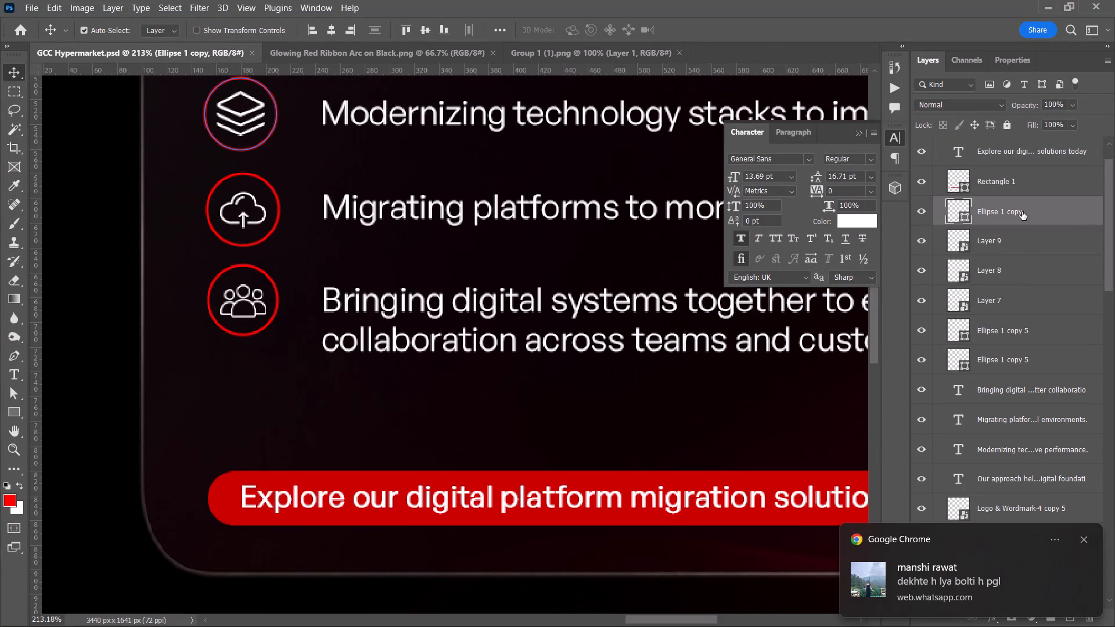
pyautogui.click(1021, 357)
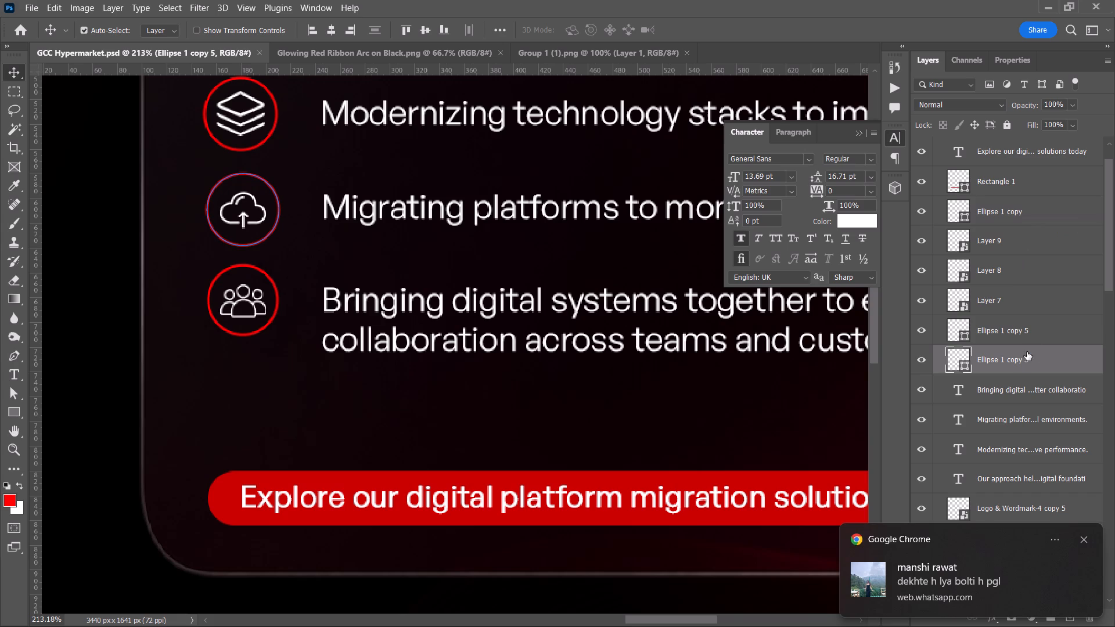
pyautogui.click(1032, 331)
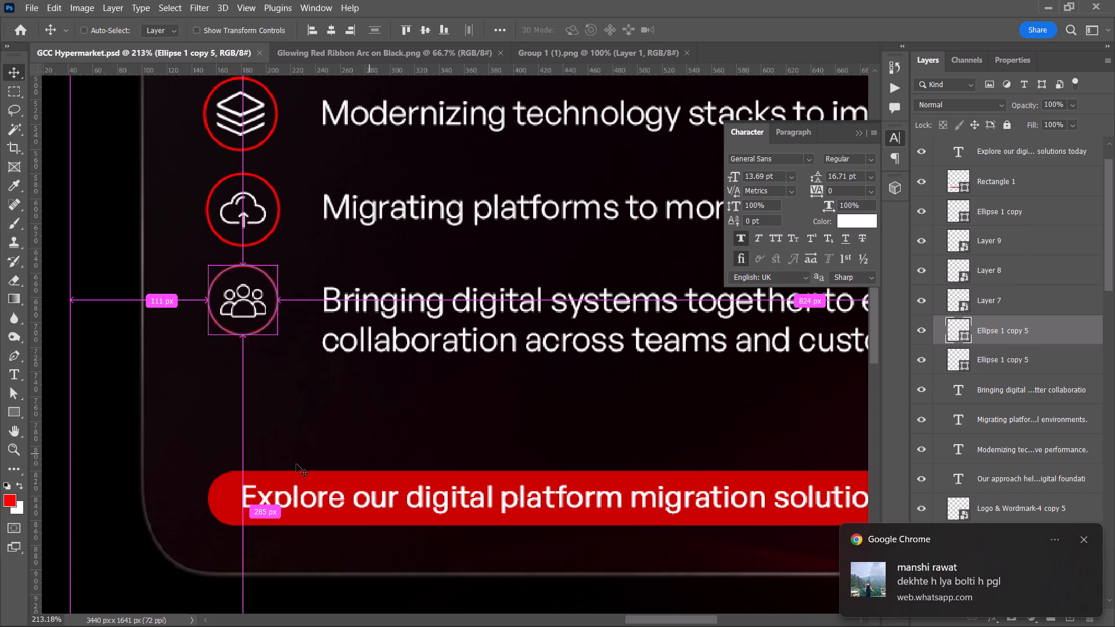
pyautogui.keyDown('ctrl'); pyautogui.click(217, 488); pyautogui.keyUp('ctrl')
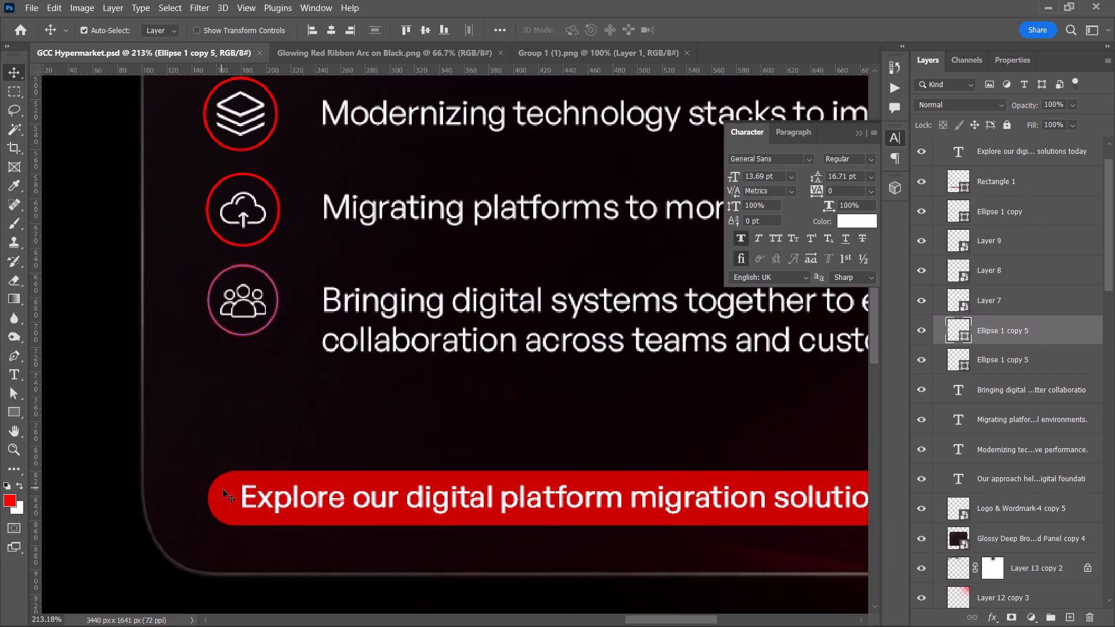
pyautogui.keyDown('ctrl'); pyautogui.click(1048, 181); pyautogui.keyUp('ctrl')
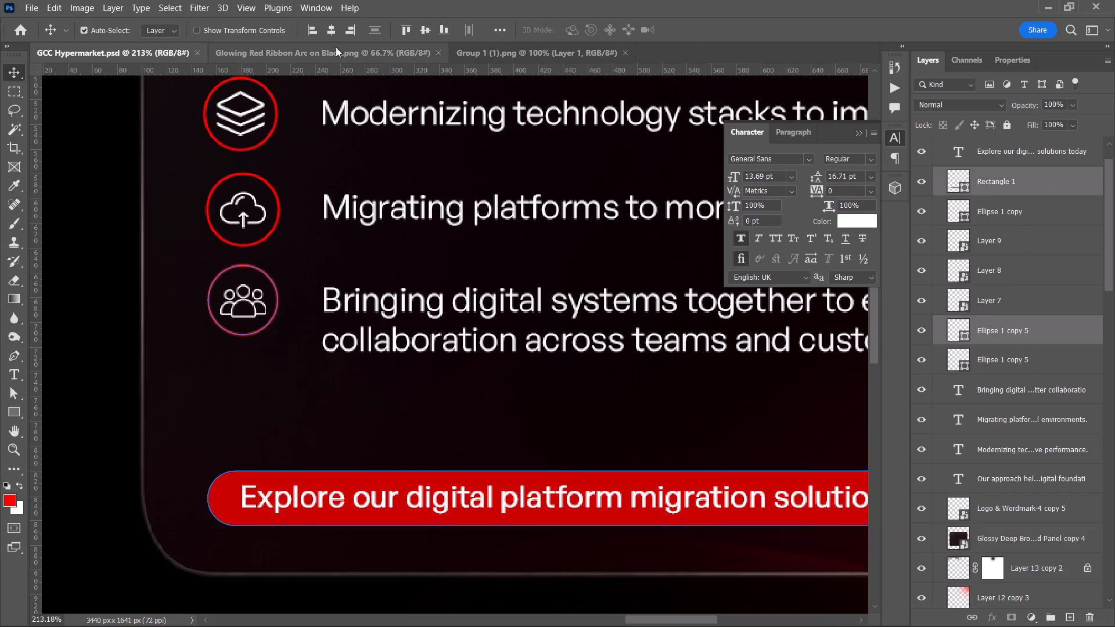
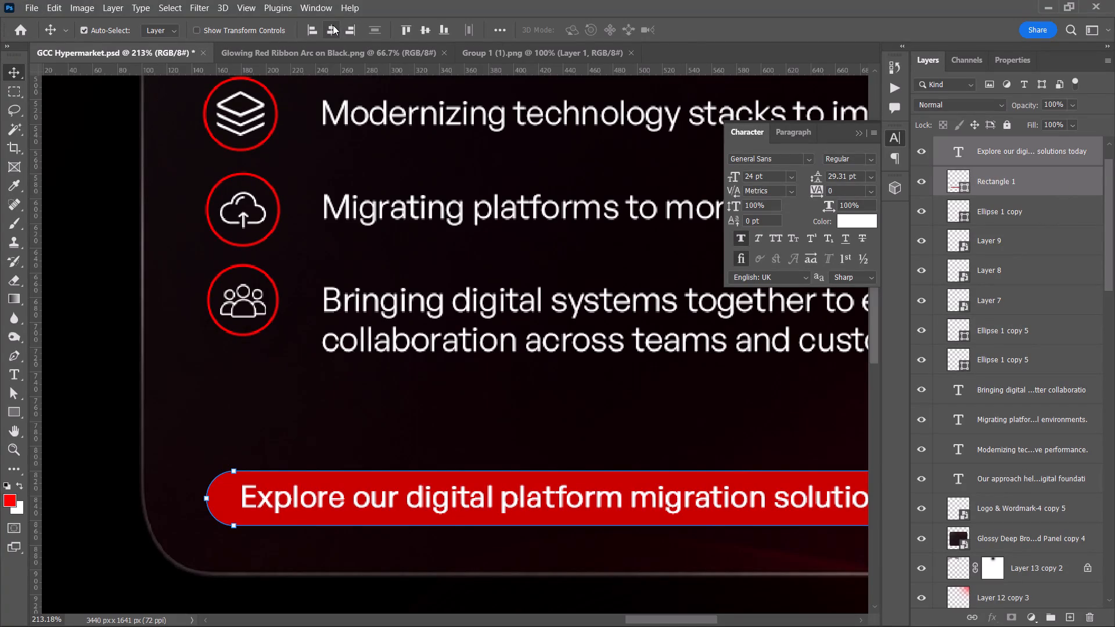
# Centre the "Explore our digital platform migration solutions today" text horizontally on its red call-to-action bar.
pyautogui.click(333, 25)
pyautogui.click(412, 429)
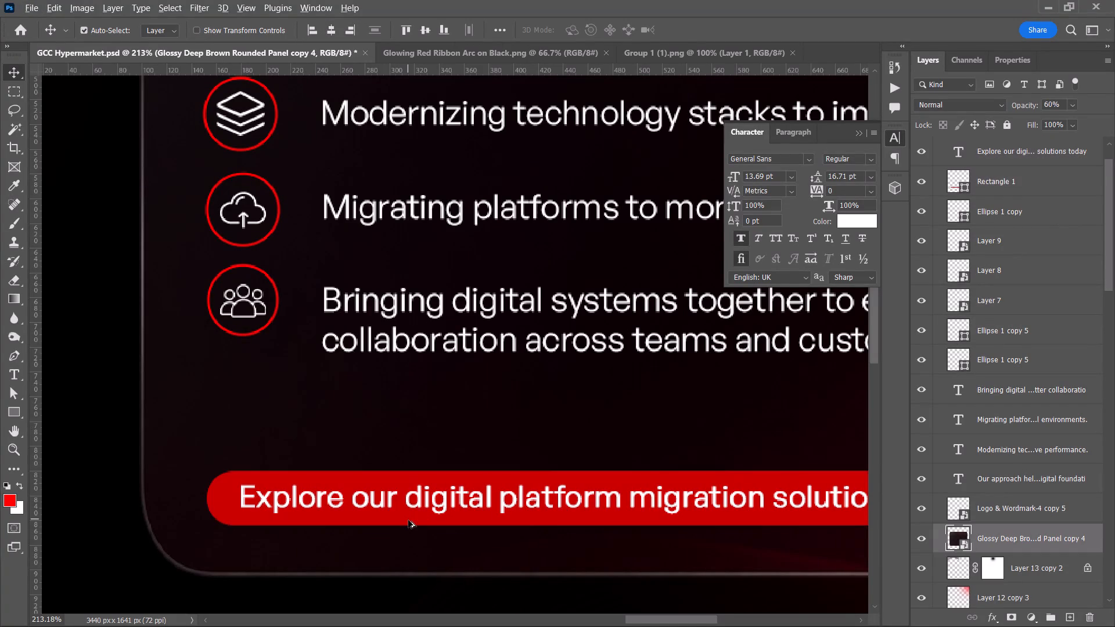
# Save the GCC Hypermarket document with the realigned call-to-action.
pyautogui.keyDown('alt'); pyautogui.scroll(-6, 408, 520); pyautogui.keyUp('alt')
pyautogui.press('space')
pyautogui.moveTo(466, 495); pyautogui.dragTo(438, 497)
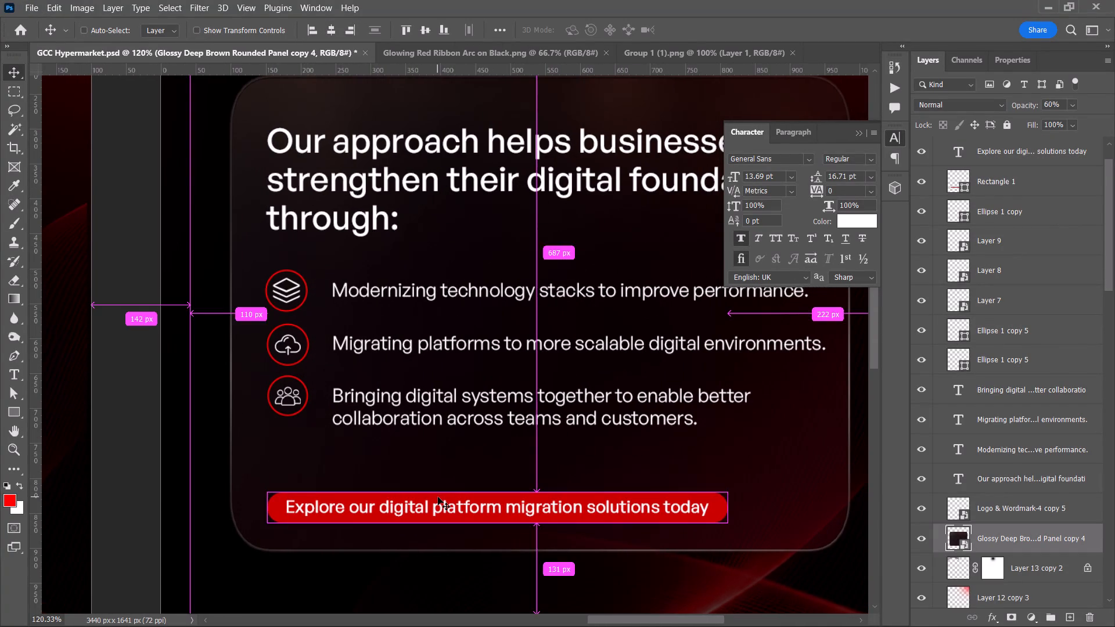
pyautogui.hotkey('ctrl', 's')
# Review the overall layout of Artboard 3, Artboard 2 and Artboard 1.
pyautogui.keyDown('alt'); pyautogui.scroll(-6, 438, 497); pyautogui.keyUp('alt')
pyautogui.press('space')
pyautogui.moveTo(420, 497); pyautogui.dragTo(425, 488)
pyautogui.keyDown('alt'); pyautogui.scroll(-1, 425, 488); pyautogui.keyUp('alt')
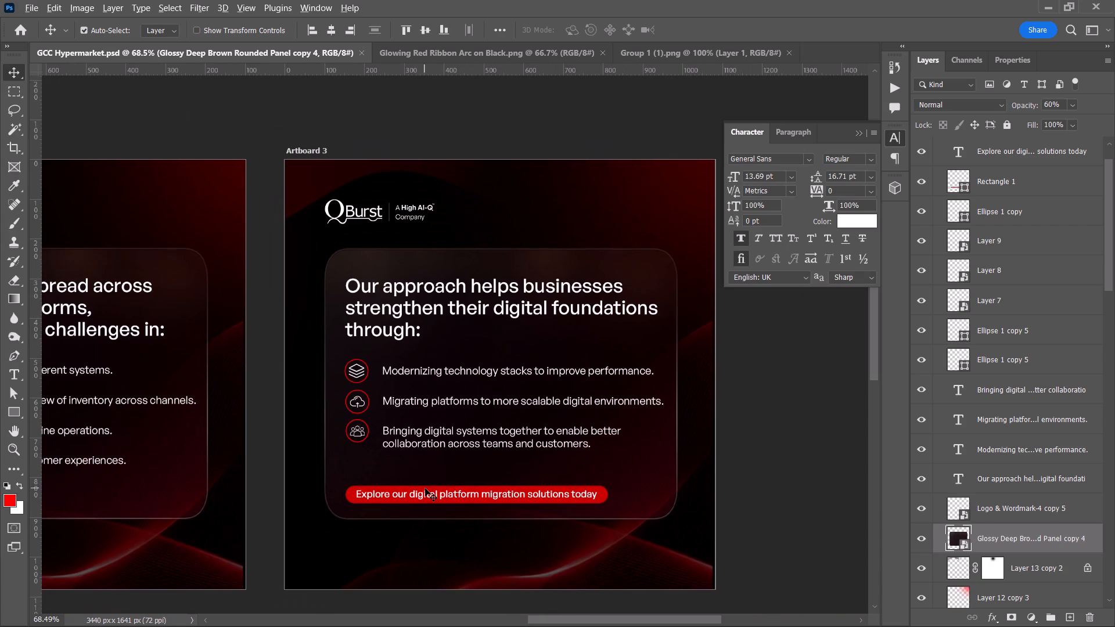
pyautogui.keyDown('alt'); pyautogui.scroll(-3, 425, 488); pyautogui.keyUp('alt')
pyautogui.press('space')
pyautogui.press('space')
pyautogui.press('space')
pyautogui.press('space')
pyautogui.press('space')
pyautogui.press('space')
pyautogui.press('space')
pyautogui.press('space')
pyautogui.press('space')
pyautogui.press('space')
pyautogui.press('space')
pyautogui.press('space')
pyautogui.press('space')
pyautogui.press('space')
pyautogui.press('space')
pyautogui.press('space')
pyautogui.press('space')
pyautogui.press('space')
pyautogui.press('space')
pyautogui.press('space')
pyautogui.moveTo(425, 488); pyautogui.dragTo(581, 497)
pyautogui.moveTo(519, 490); pyautogui.dragTo(539, 476)
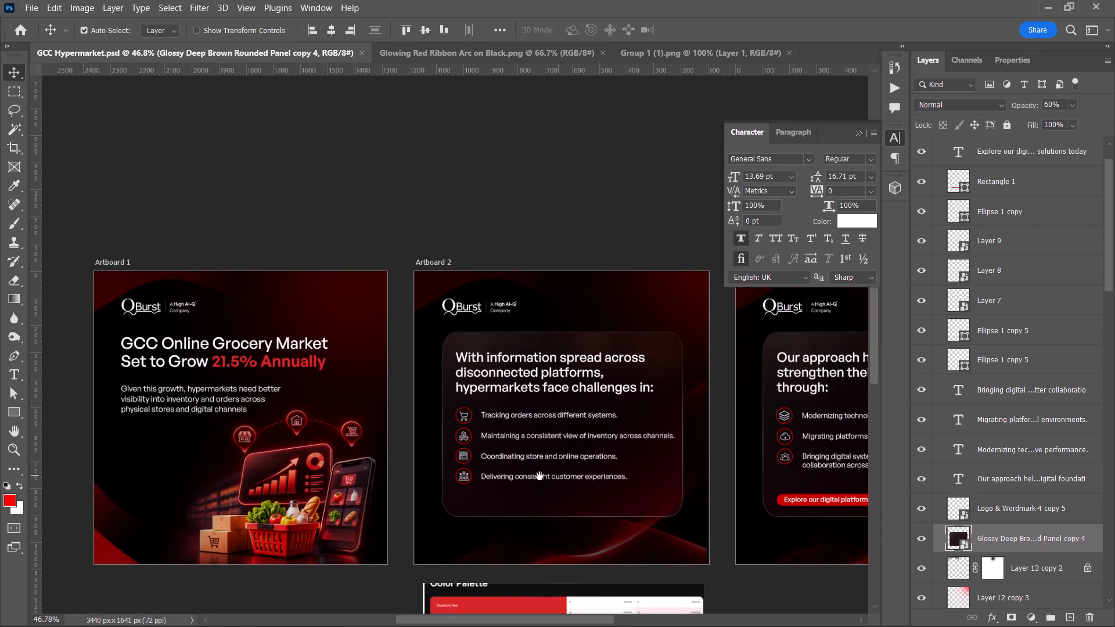
pyautogui.moveTo(539, 476); pyautogui.dragTo(530, 473)
# Export all three artboards as PNG files at 1x scale, 1080 x 1080 px each.
pyautogui.hotkey('ctrl', 'alt', 'shift', 'w')
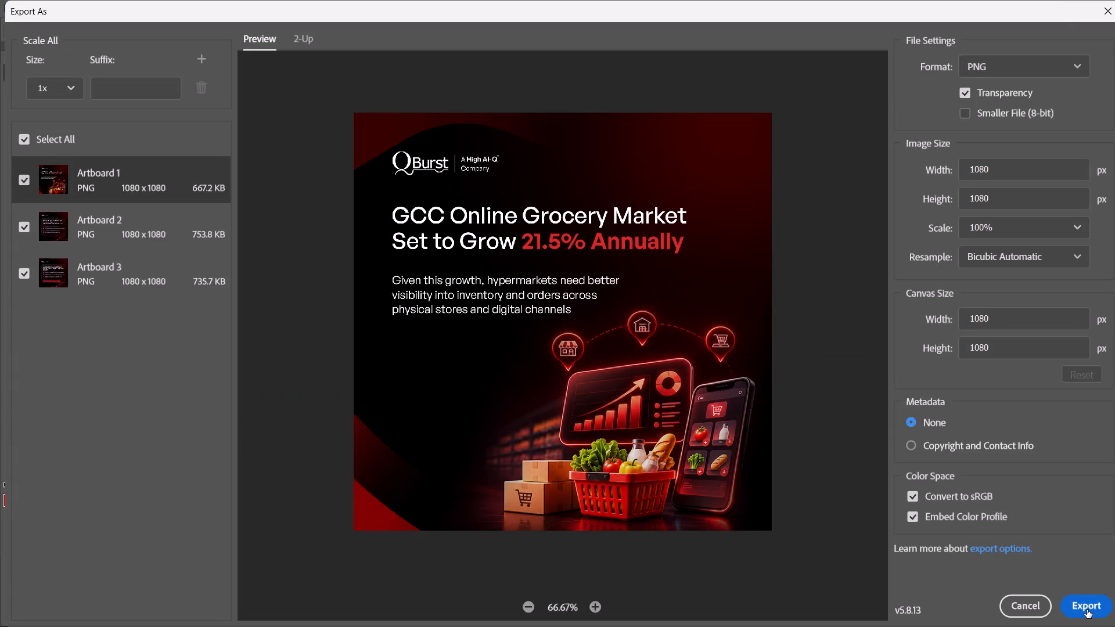
pyautogui.click(1087, 610)
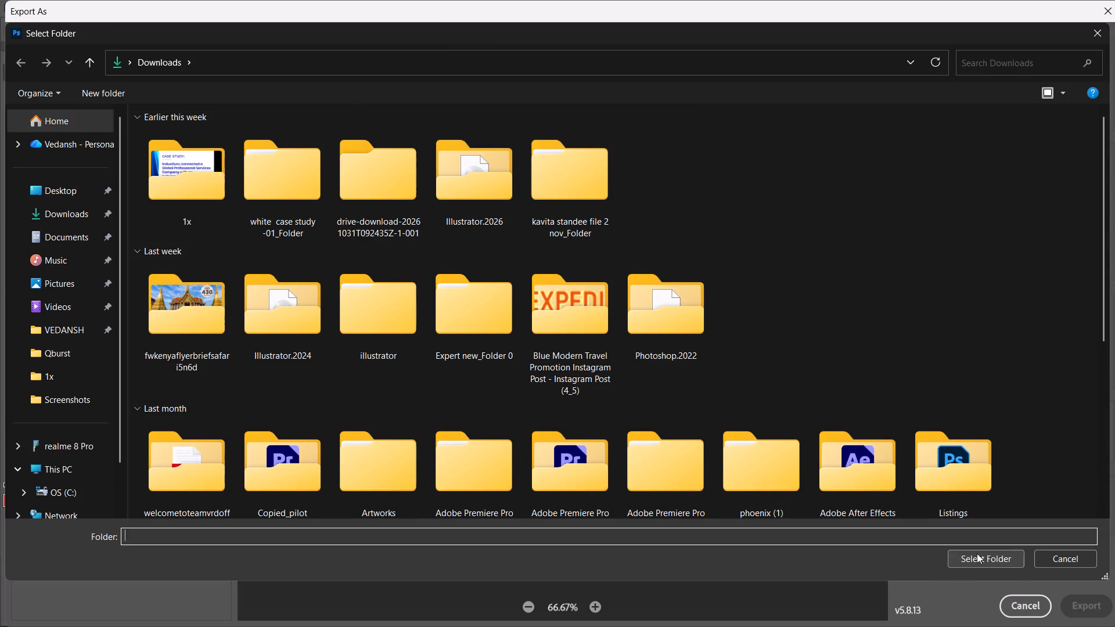
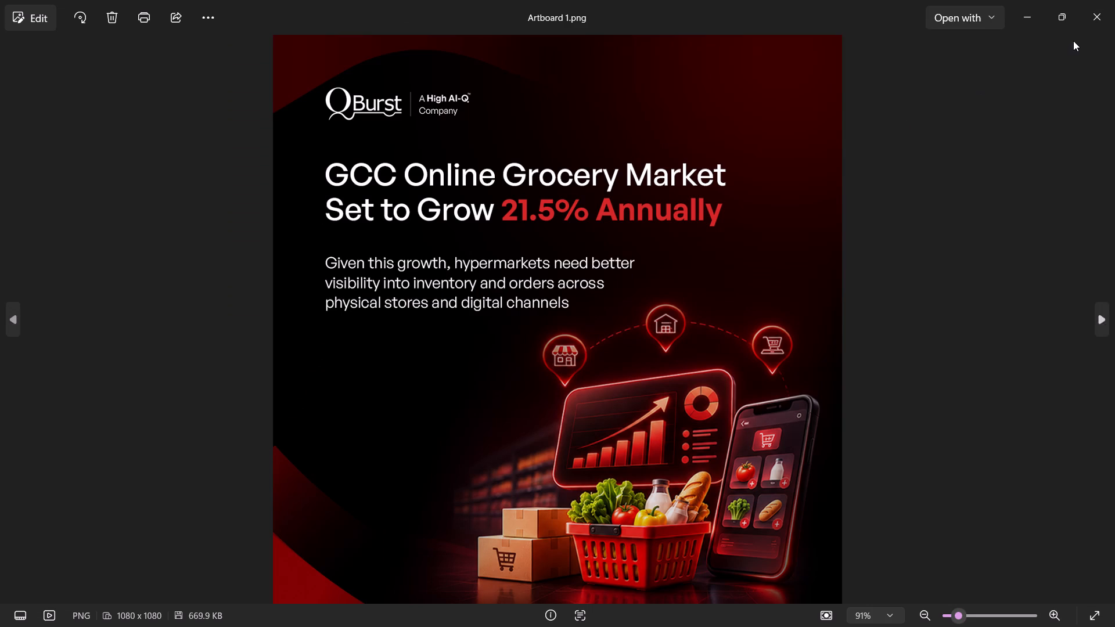
# Review the exported Artboard 1, Artboard 2 and Artboard 3 PNGs one after another in full screen, and close the viewer.
pyautogui.press('F11')
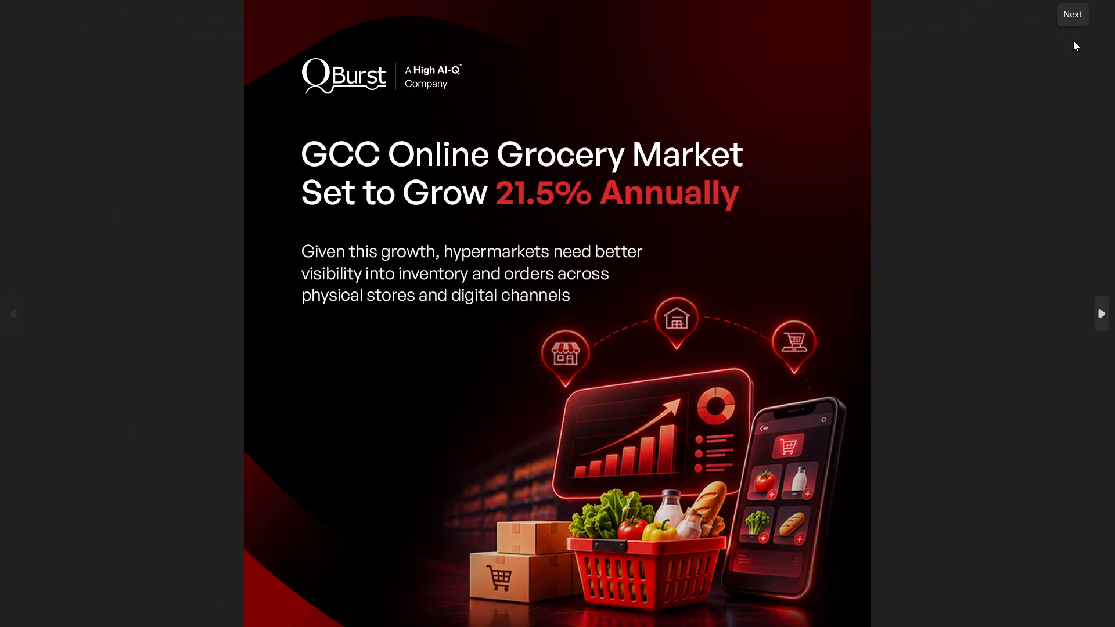
pyautogui.press('Left')
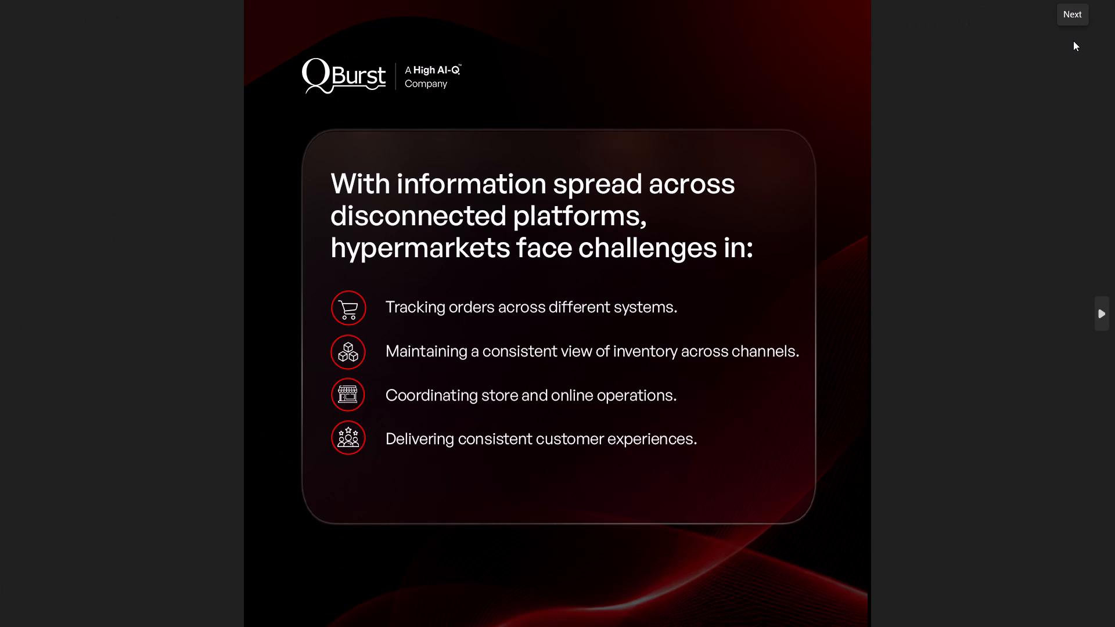
pyautogui.press('Left')
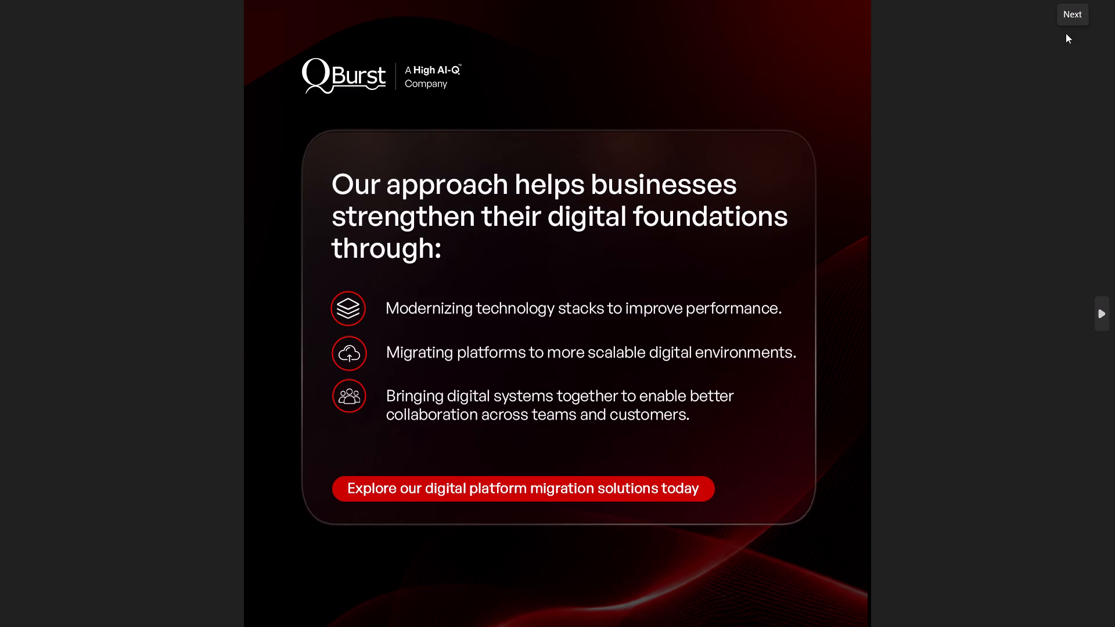
pyautogui.click(1114, 0)
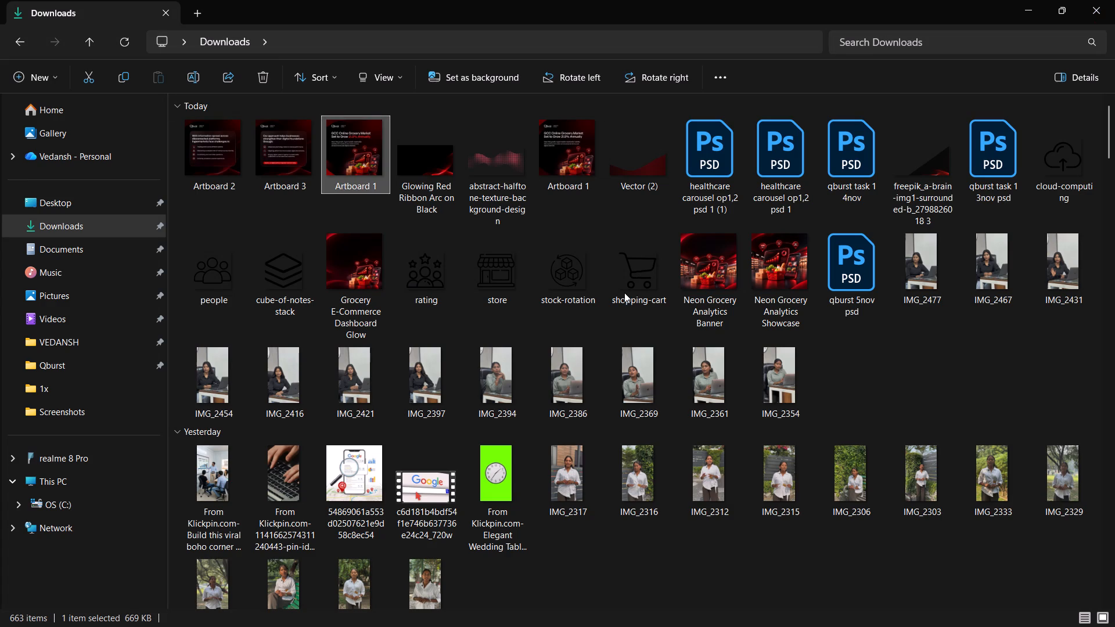